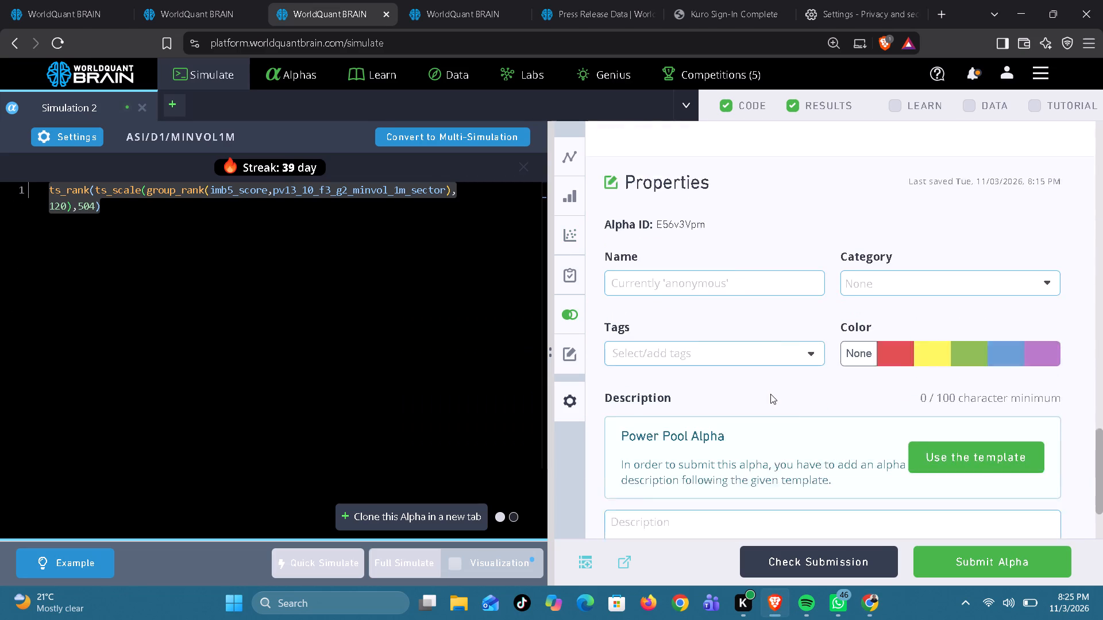
scroll(770, 394, "down", 1)
left_click(745, 417)
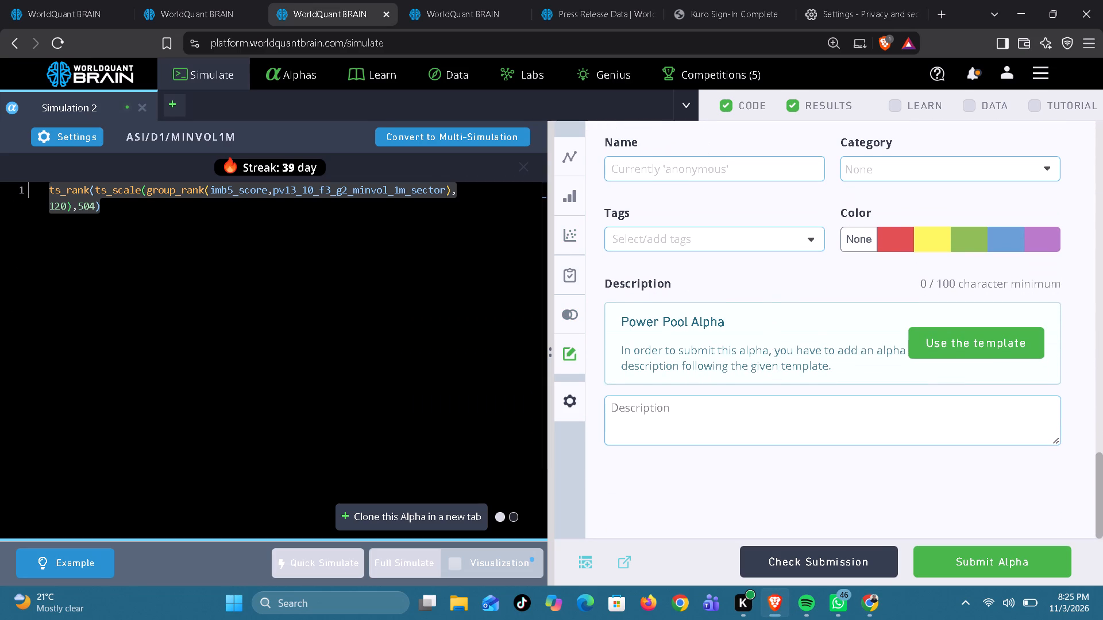
key("ctrl+v")
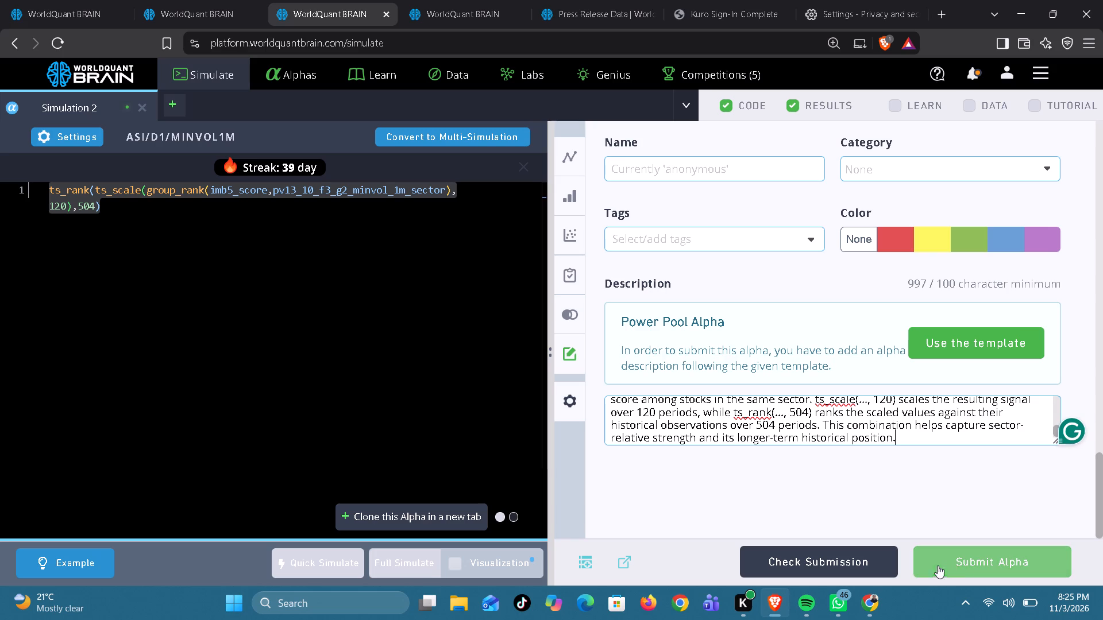
Try to submit the alpha and expand the failed tests under IS Testing Status.
left_click(967, 559)
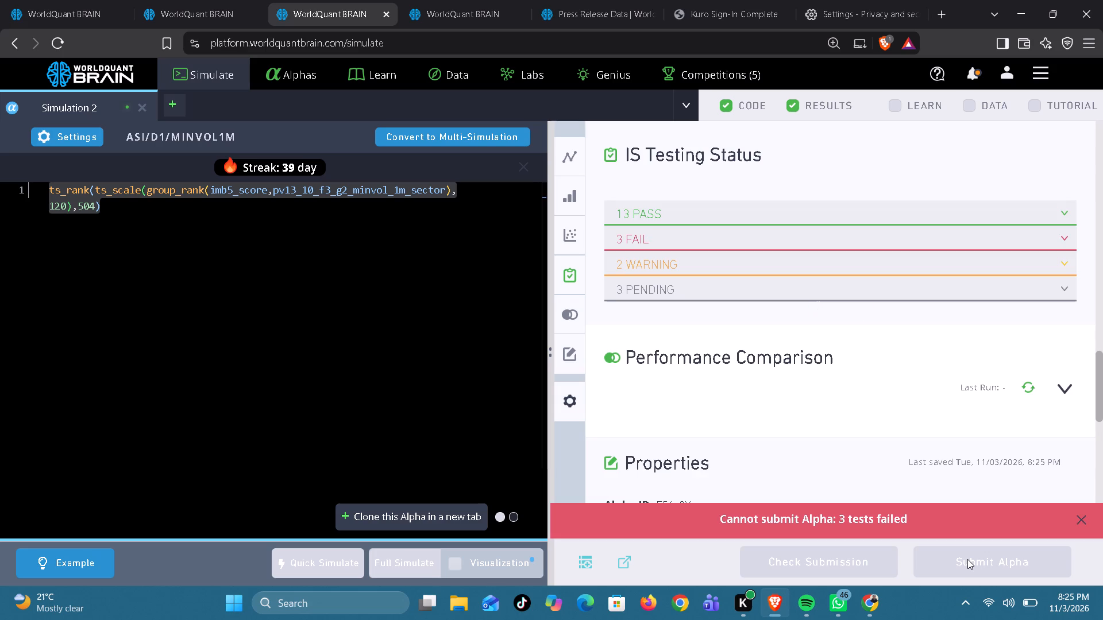
left_click(817, 245)
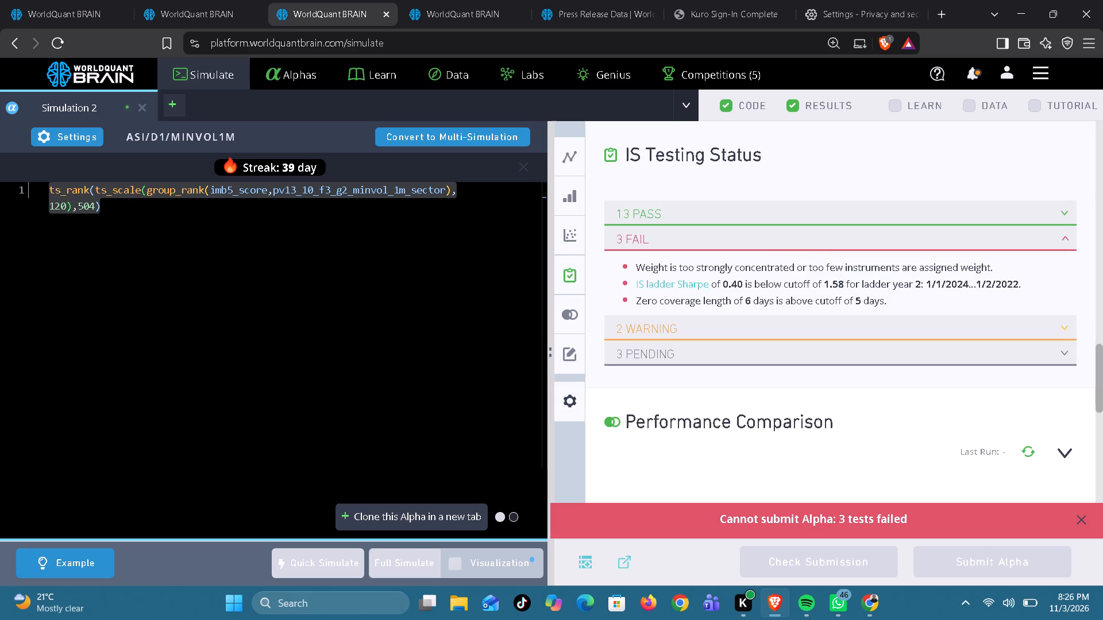
Set the ts_scale lookback in the alpha expression to 110 and run a full simulation.
left_click(57, 205)
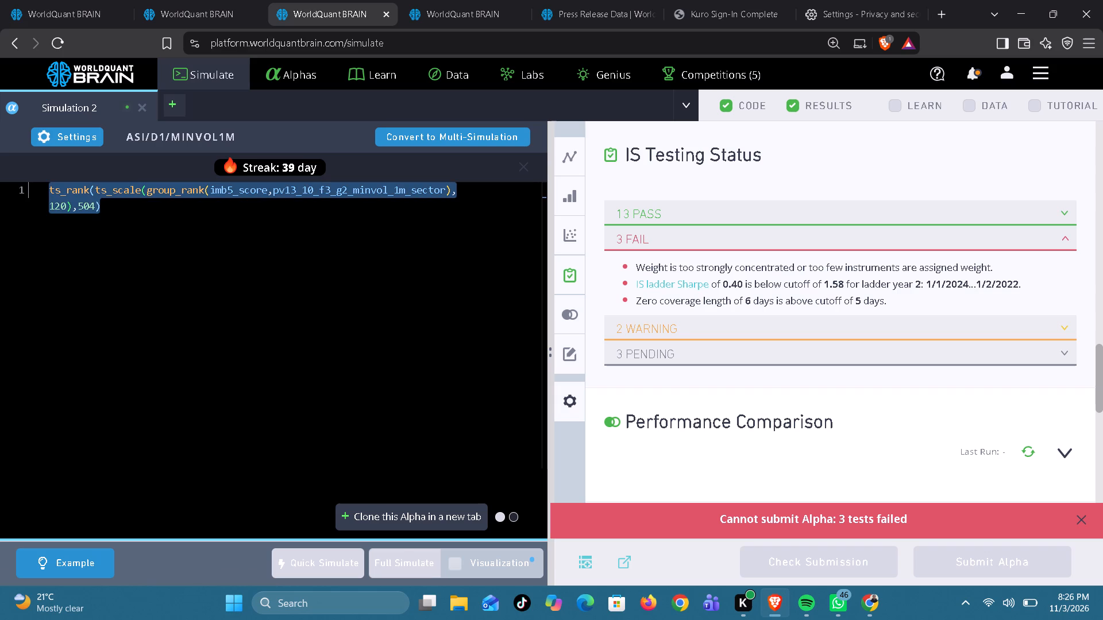
left_click(59, 211)
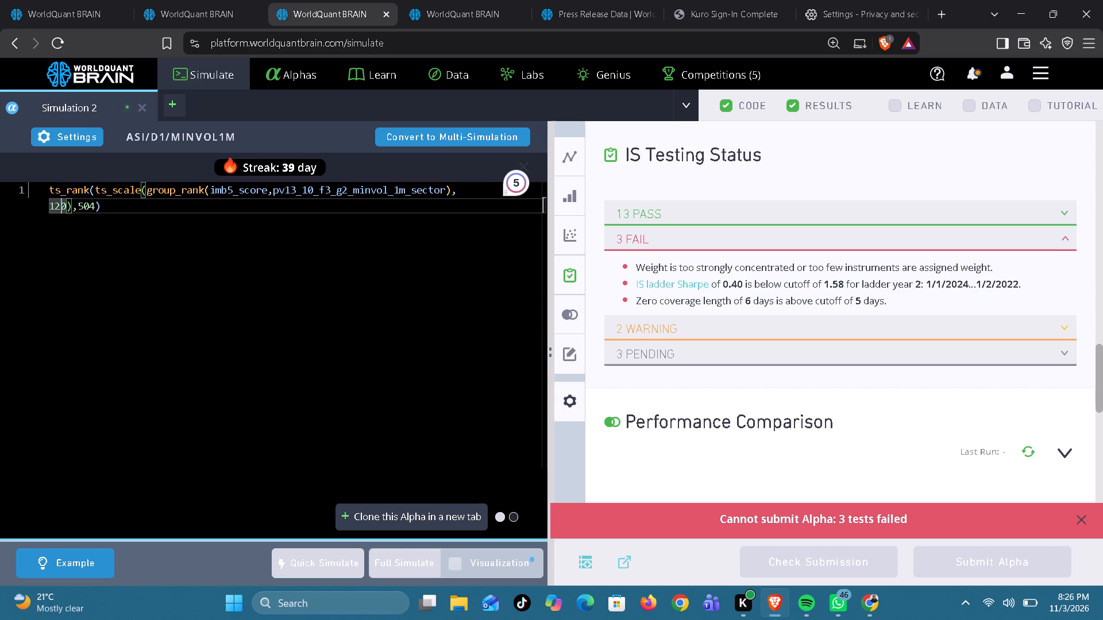
key("BackSpace")
key("1")
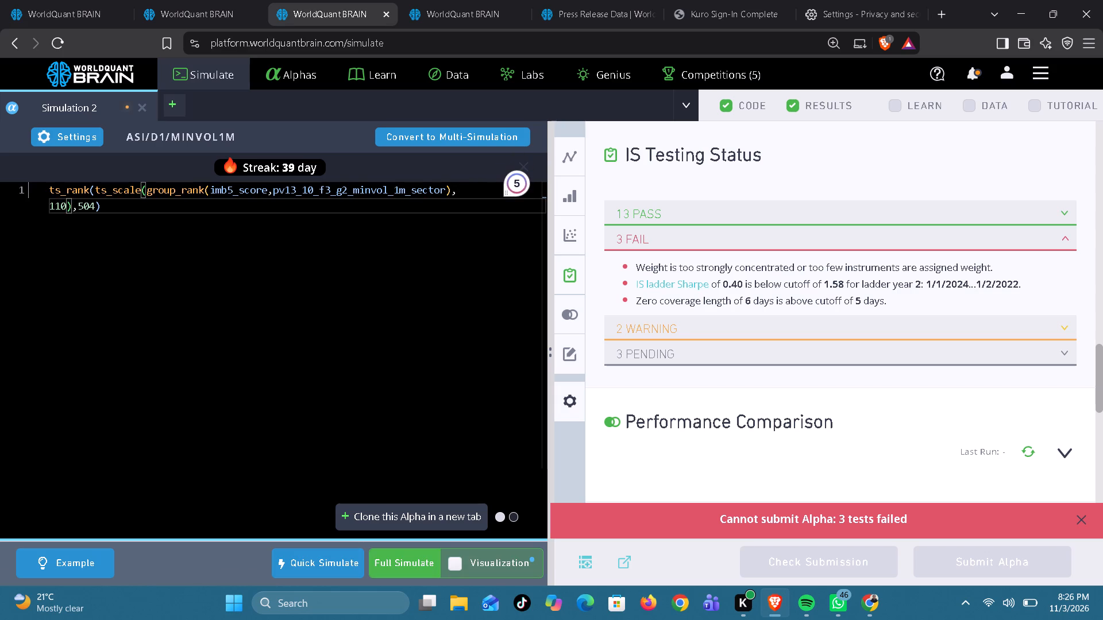
left_click(402, 559)
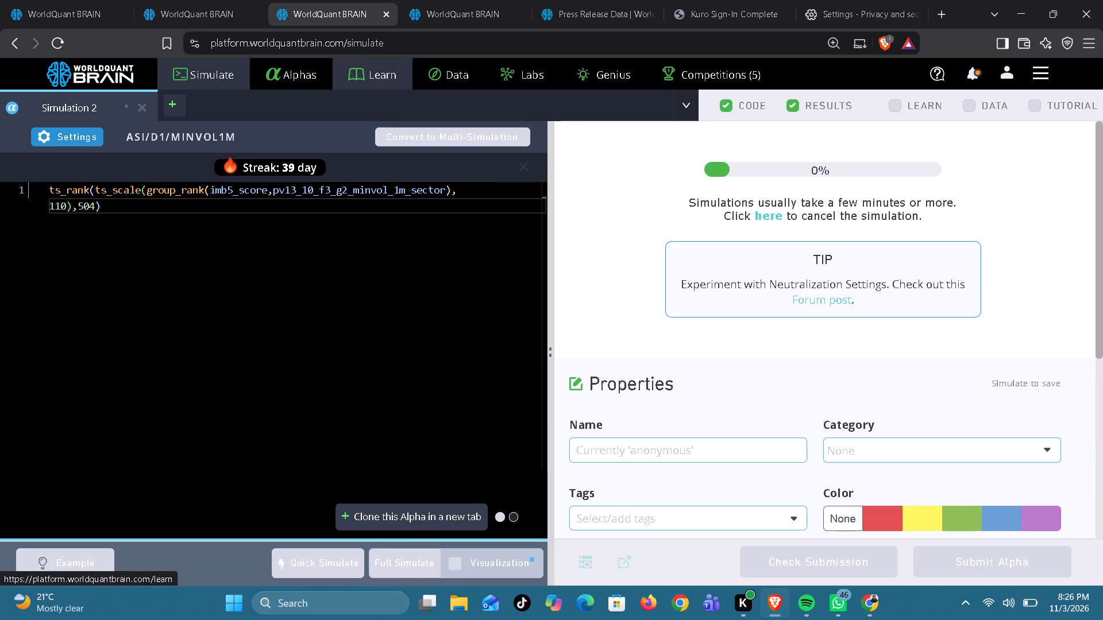
Run a full simulation of Super Simulation 1 in the super alpha session.
left_click(463, 13)
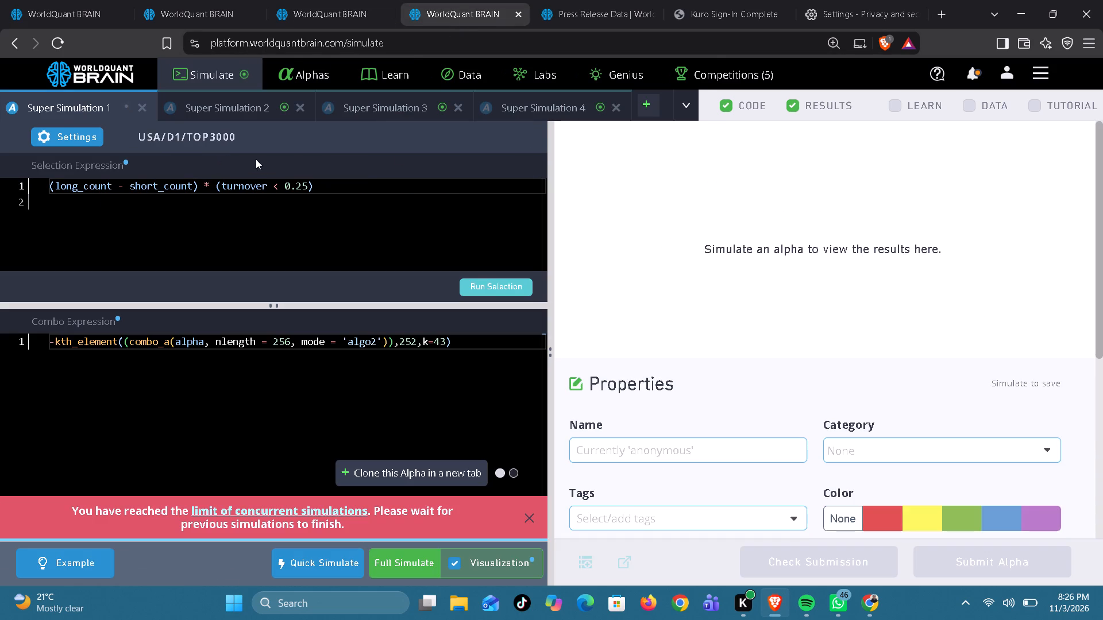
left_click(389, 572)
In Super Simulation 2, set the combo expression's nlength to 415, run the selection, and start a full simulation.
left_click(237, 102)
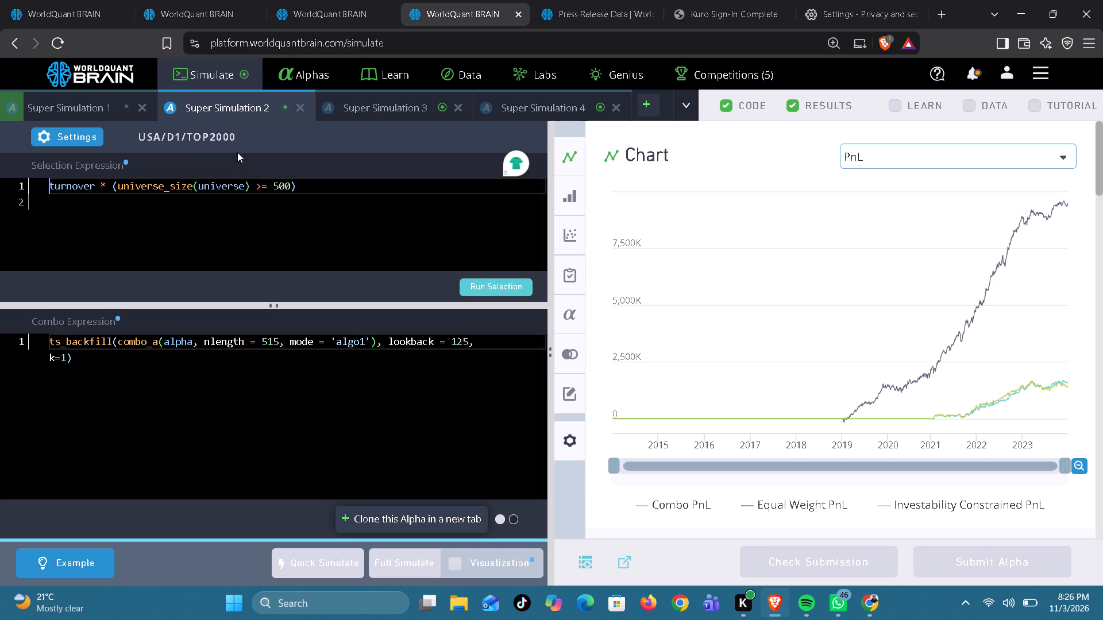
left_click(267, 343)
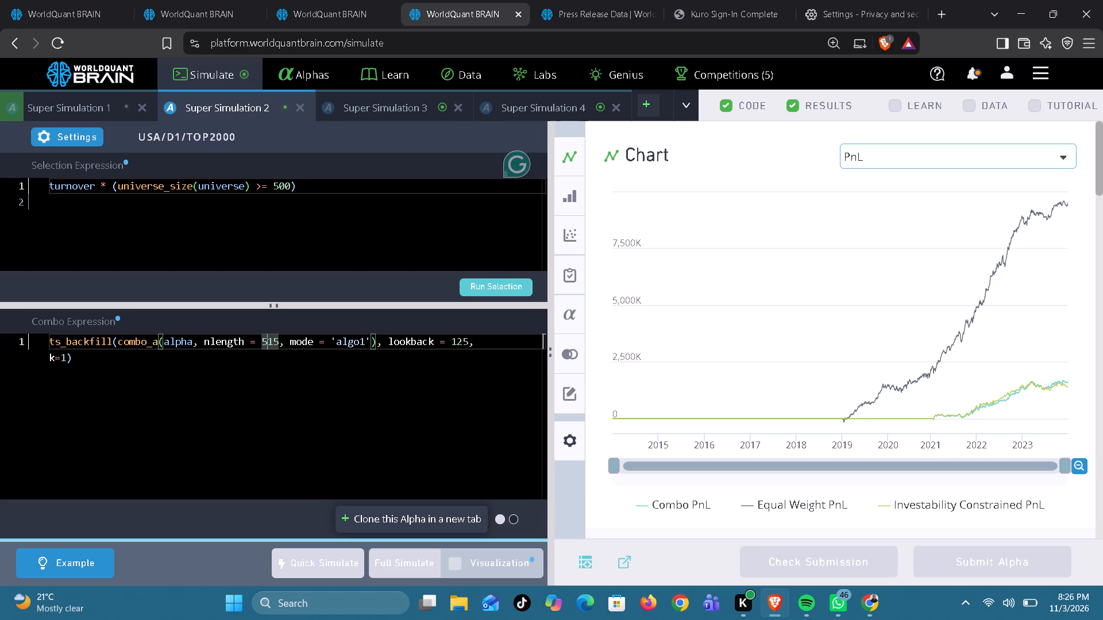
key("BackSpace")
key("4")
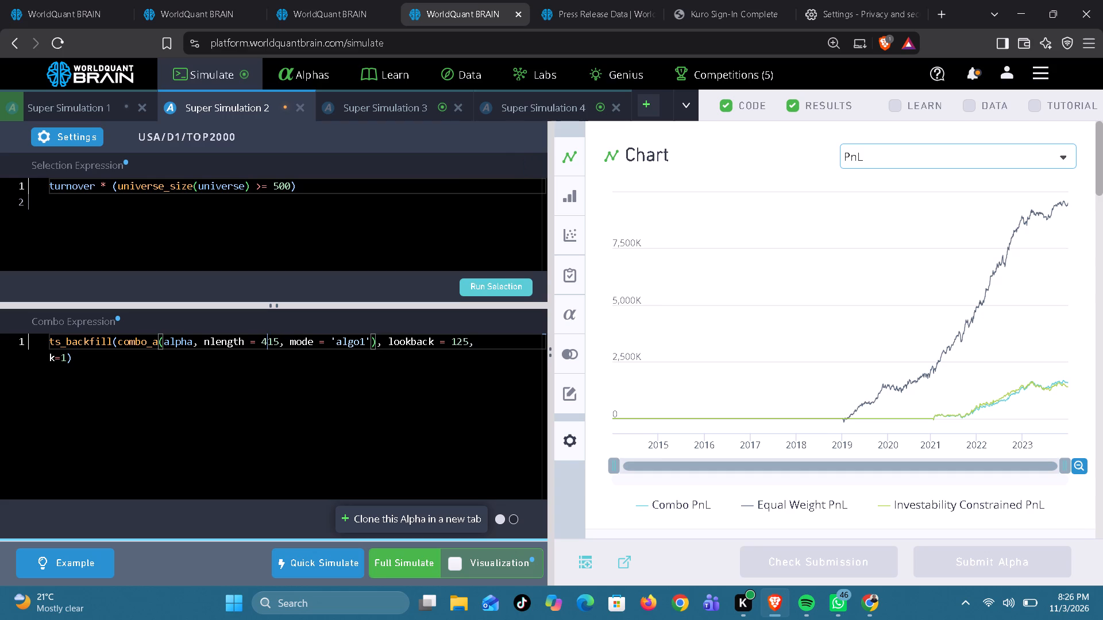
left_click(497, 286)
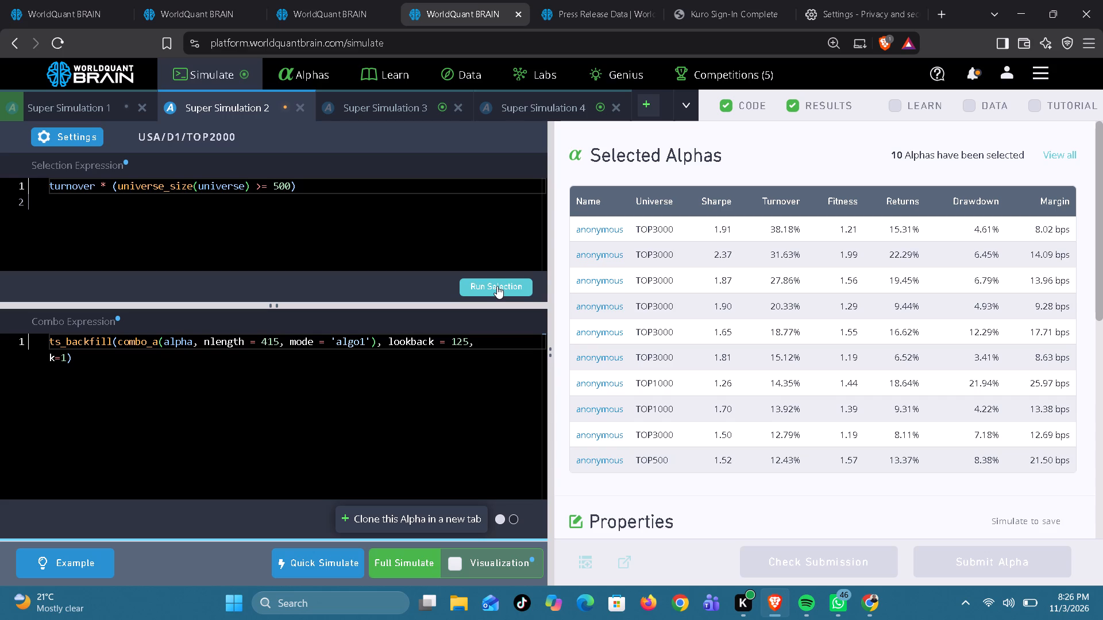
left_click(400, 566)
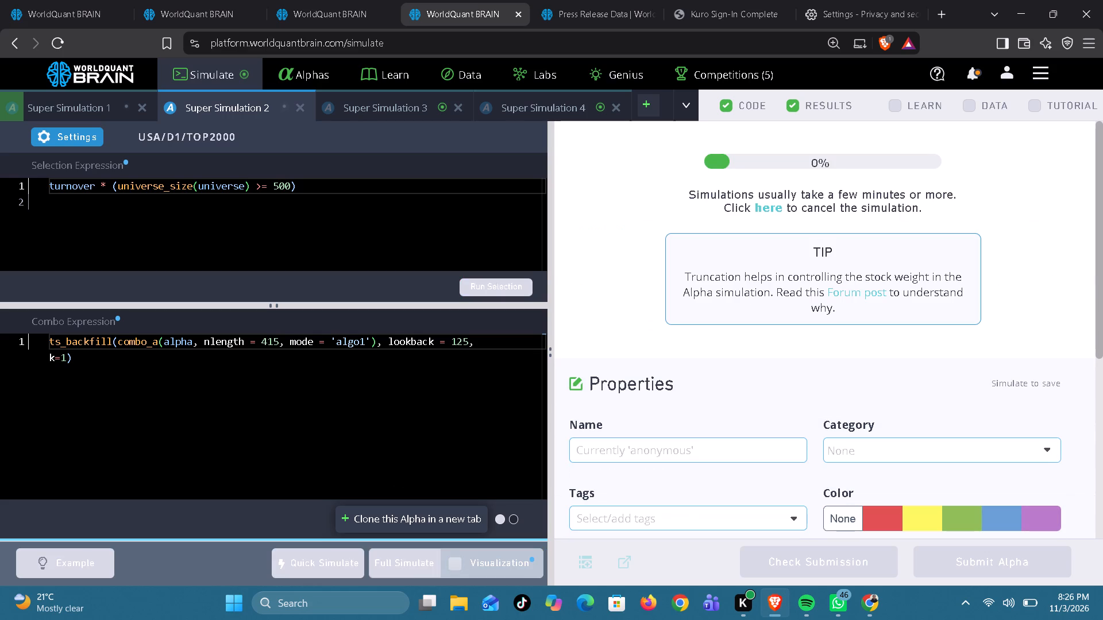
Run the Prod Correlation check on Super Simulation 3.
left_click(374, 108)
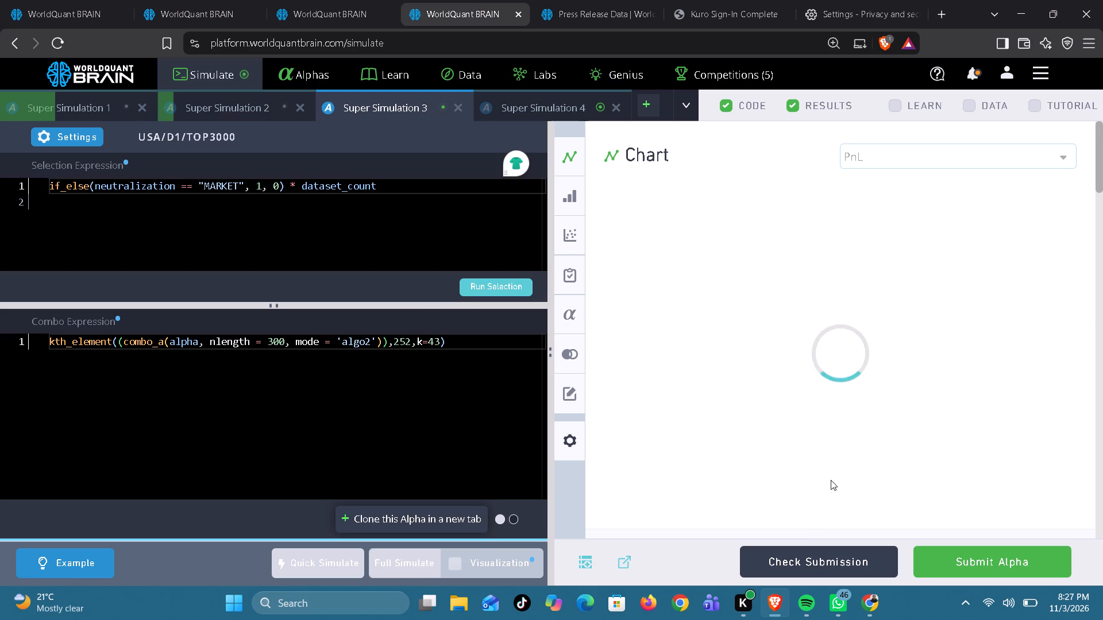
scroll(831, 480, "down", 4)
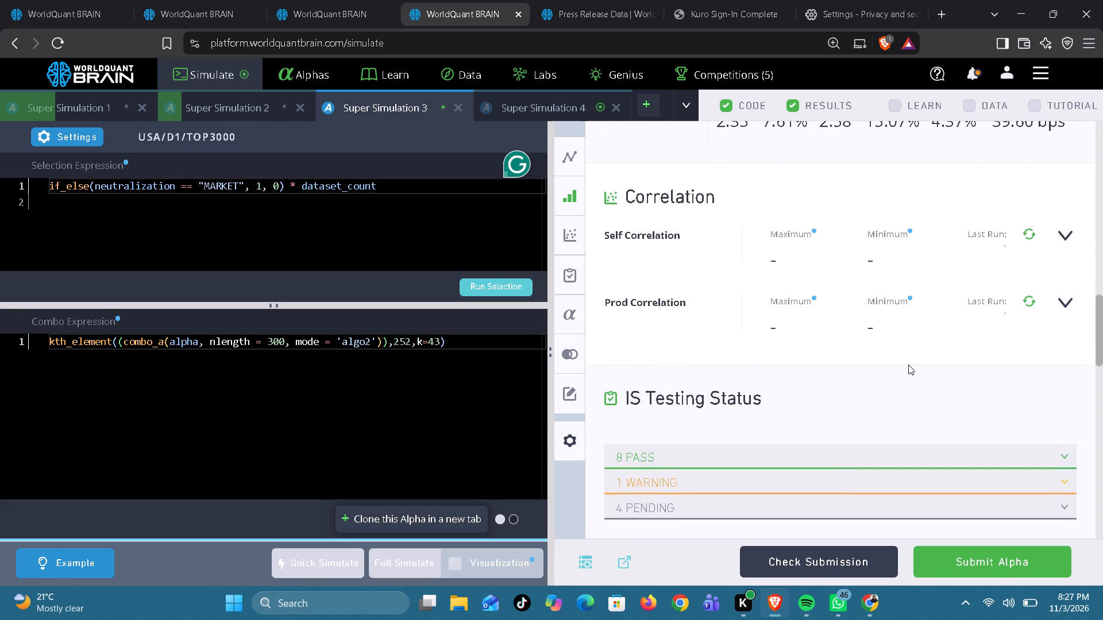
left_click(1027, 299)
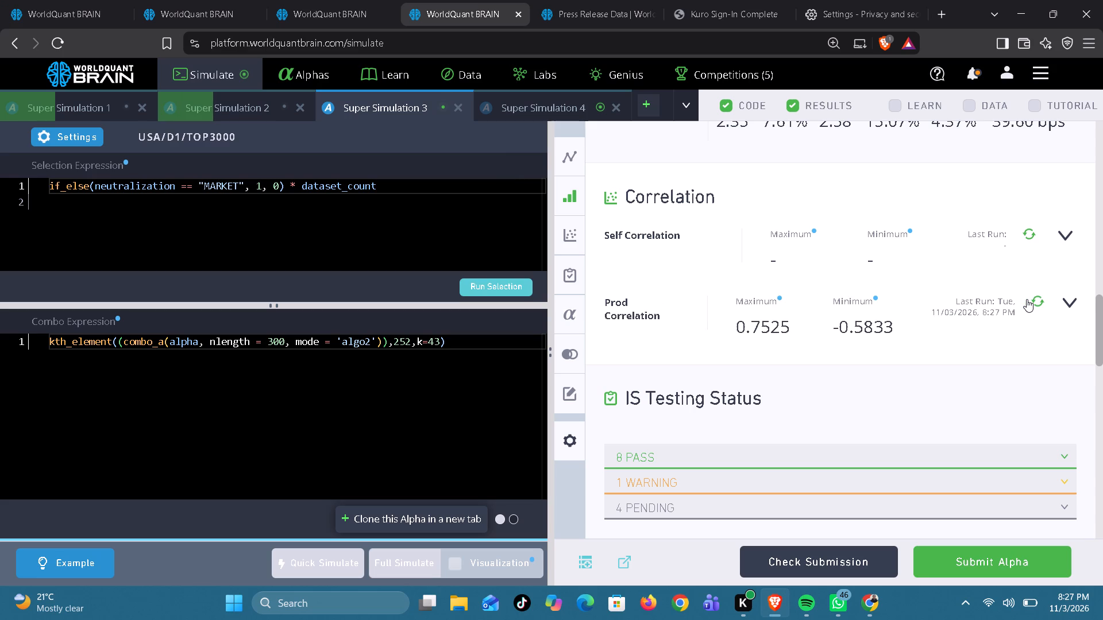
Set nlength to 290 in Super Simulation 3's combo expression and run a full simulation.
left_click(277, 344)
key("BackSpace")
key("BackSpace")
type("29")
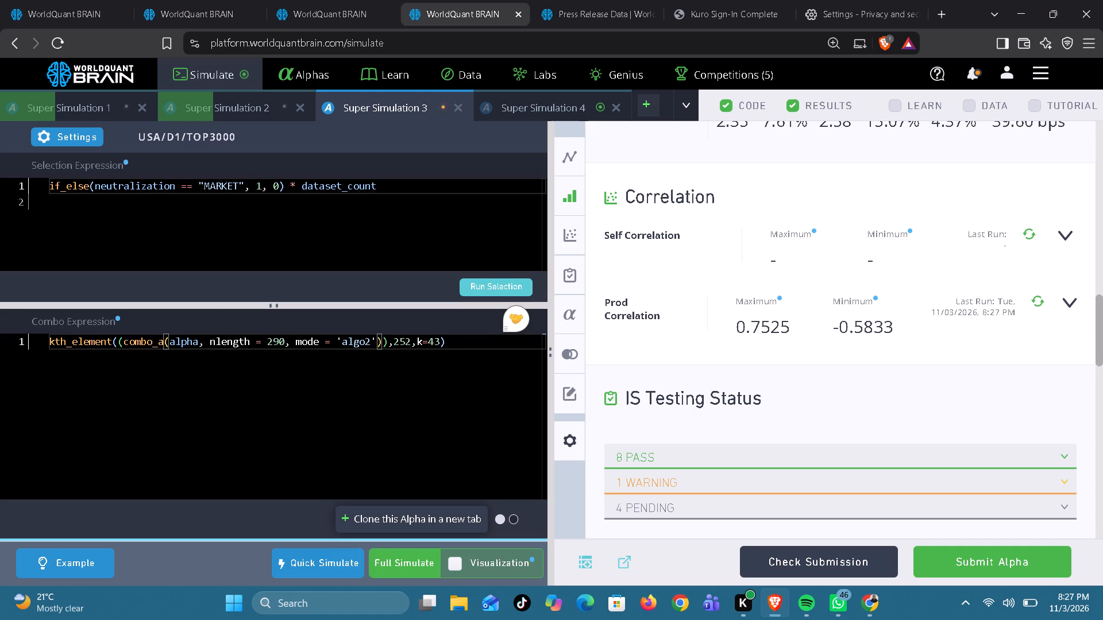
left_click(396, 565)
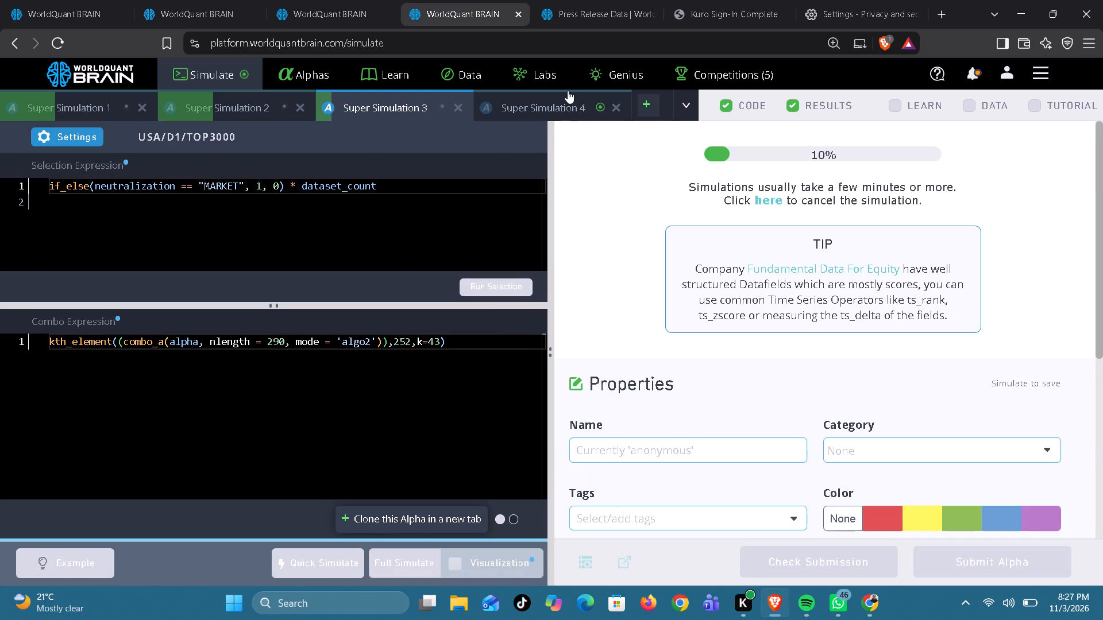
Review Super Simulation 4's IS results and run its Prod Correlation check.
left_click(568, 109)
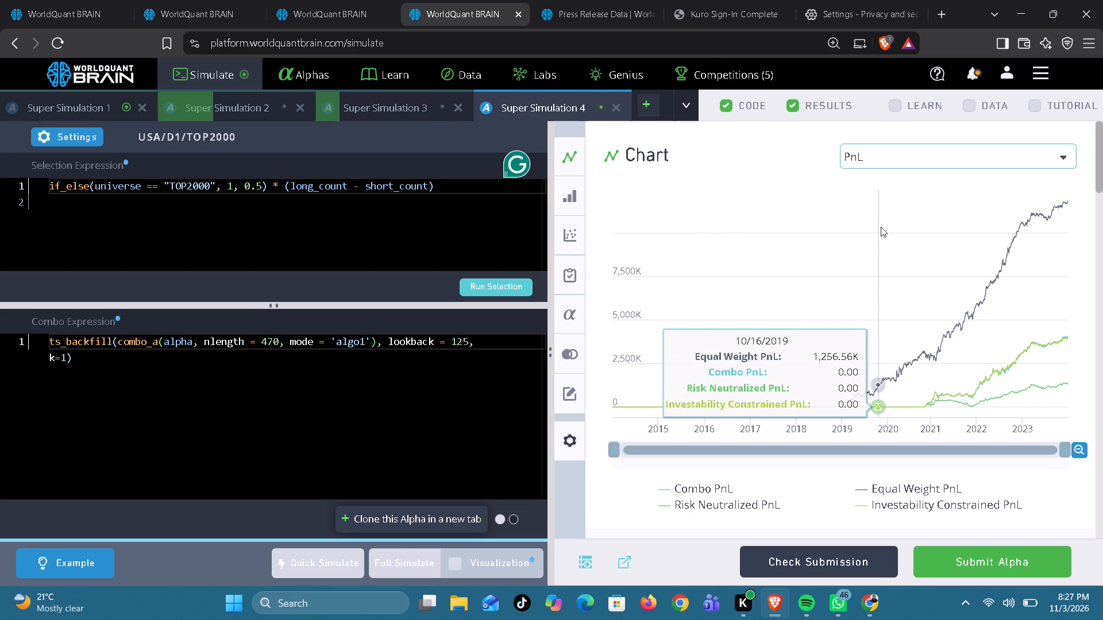
scroll(889, 201, "down", 3)
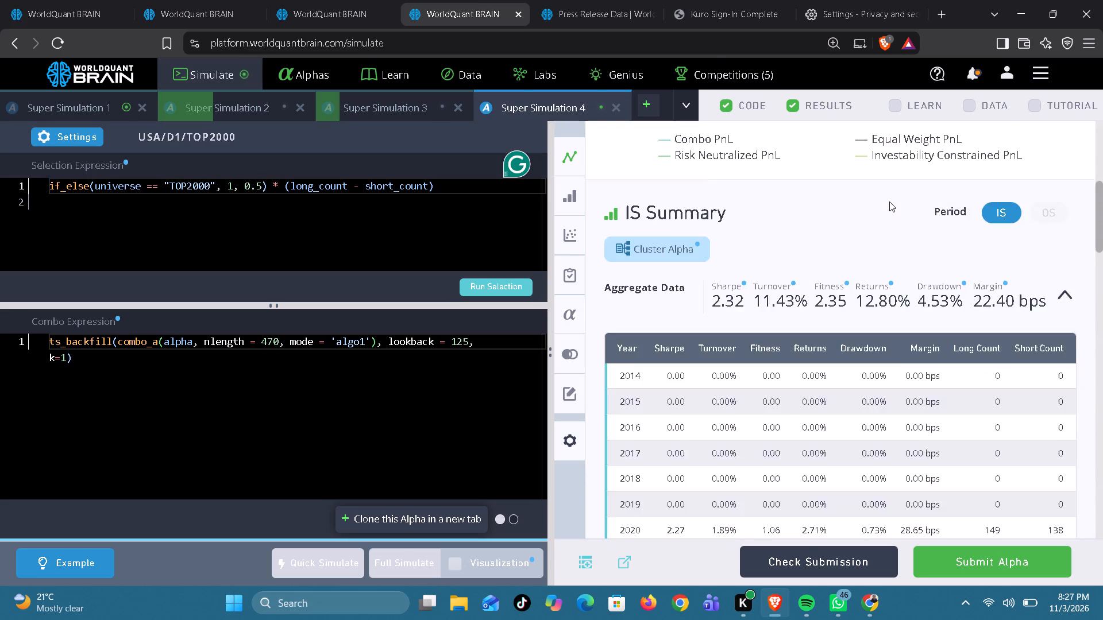
scroll(889, 201, "down", 2)
scroll(889, 201, "up", 2)
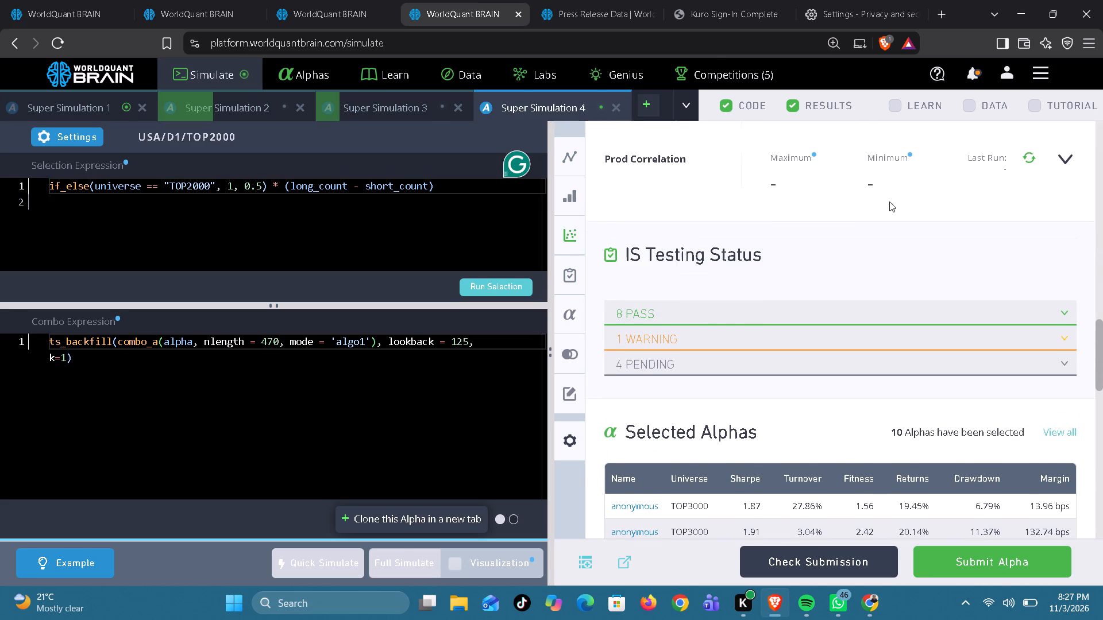
left_click(1027, 164)
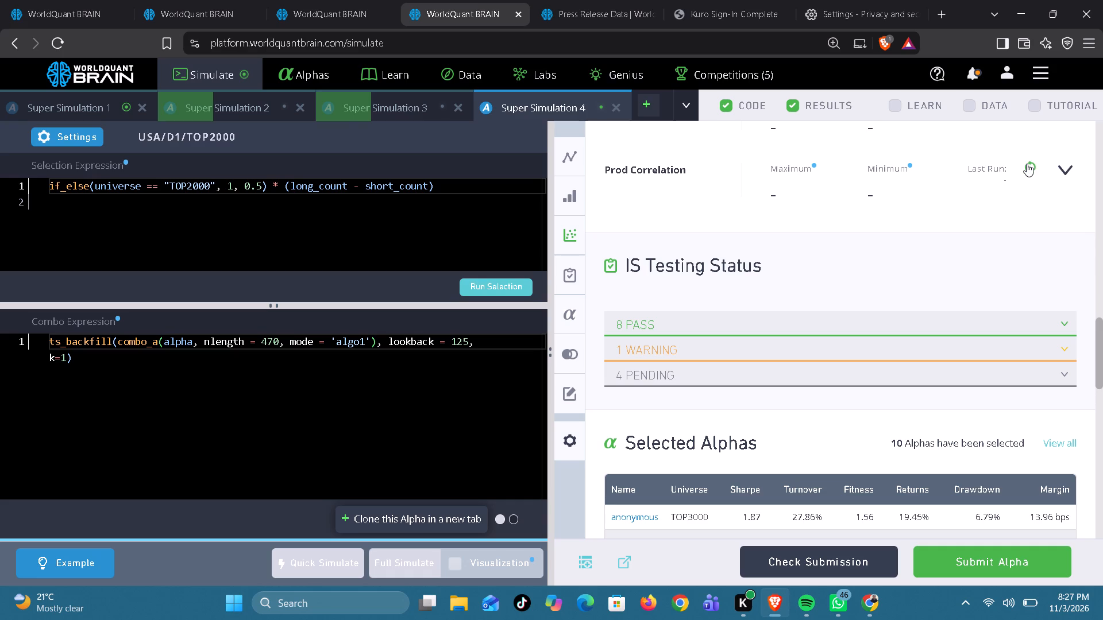
scroll(1027, 164, "up", 1)
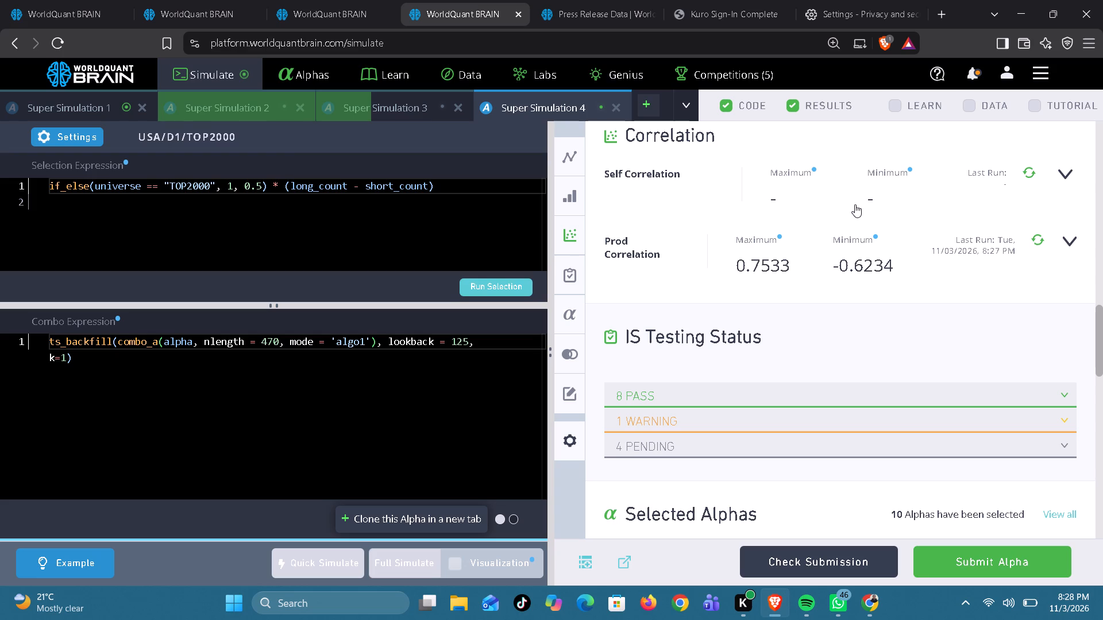
left_click(855, 204)
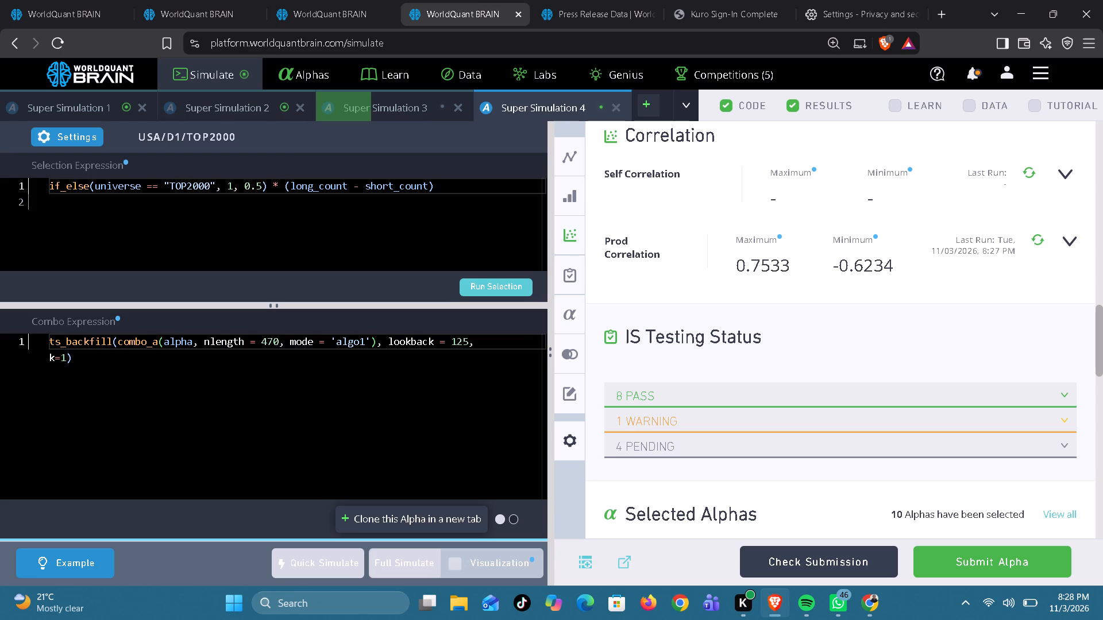
In Super Simulation 4, set the combo expression's nlength to 460, run the selection, and start a full simulation.
left_click(272, 343)
key("BackSpace")
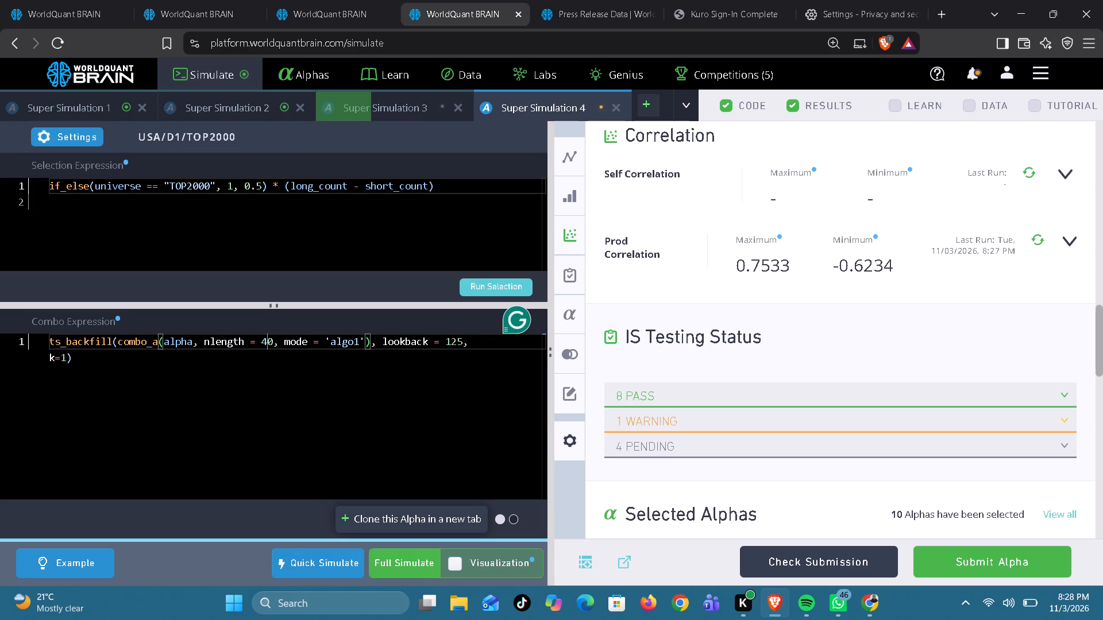
key("6")
left_click(481, 286)
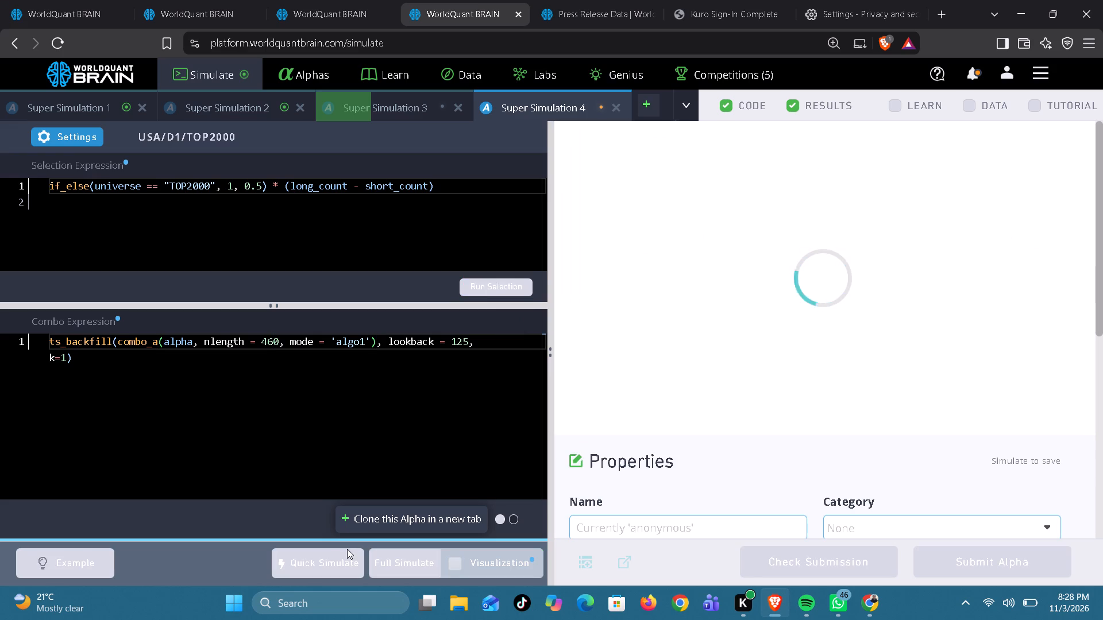
left_click(381, 569)
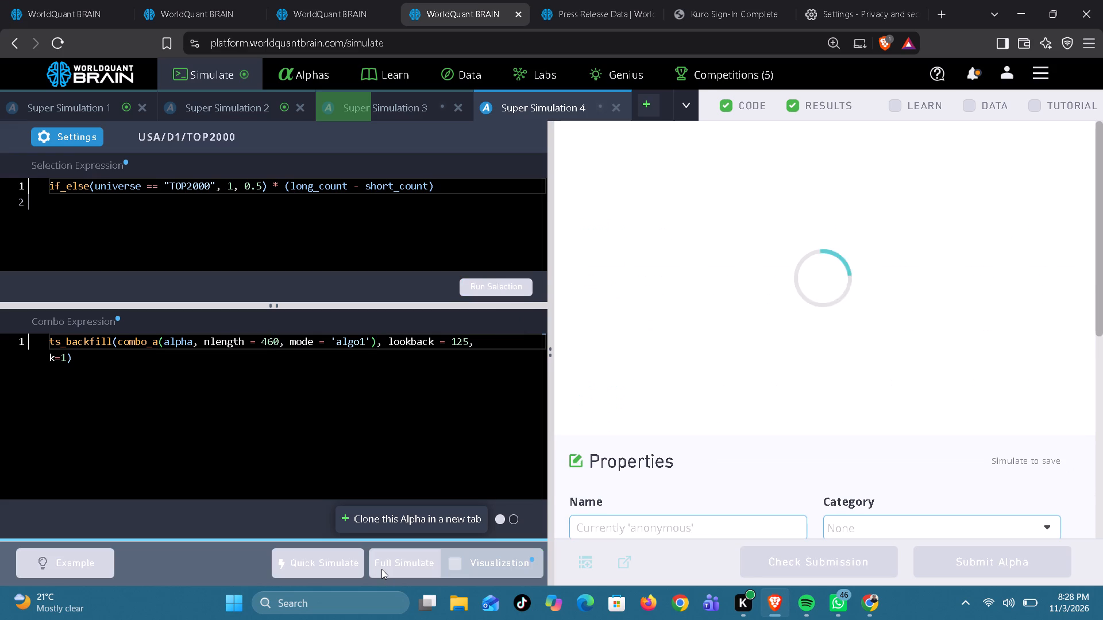
Check Super Simulation 2's IS results, set its combo expression's nlength to 435, and rerun the selection and full simulation.
left_click(241, 111)
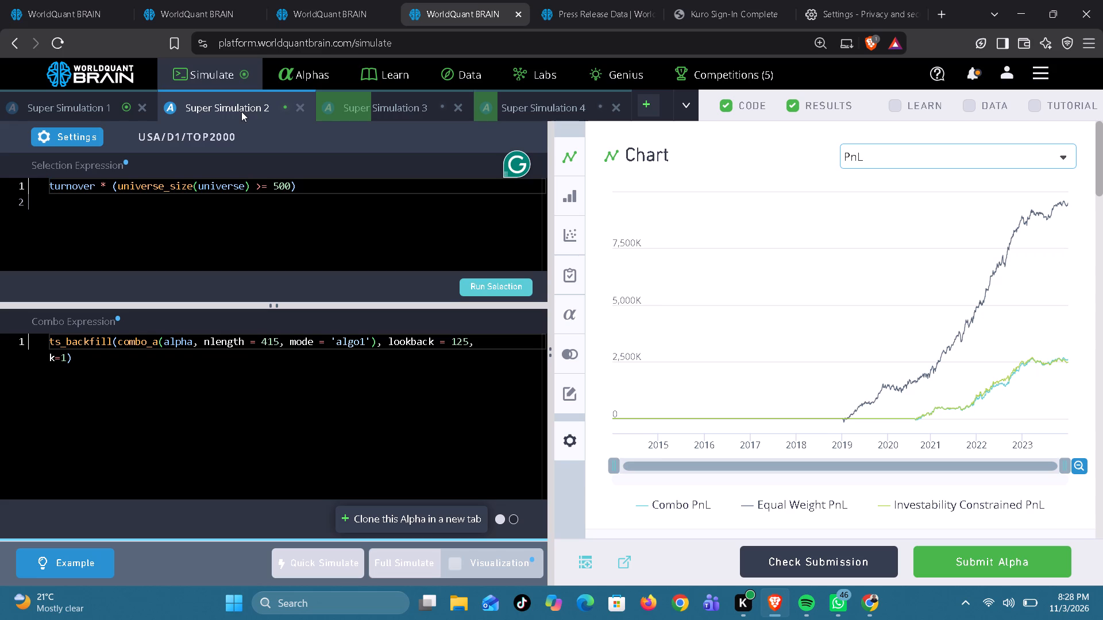
scroll(784, 366, "down", 2)
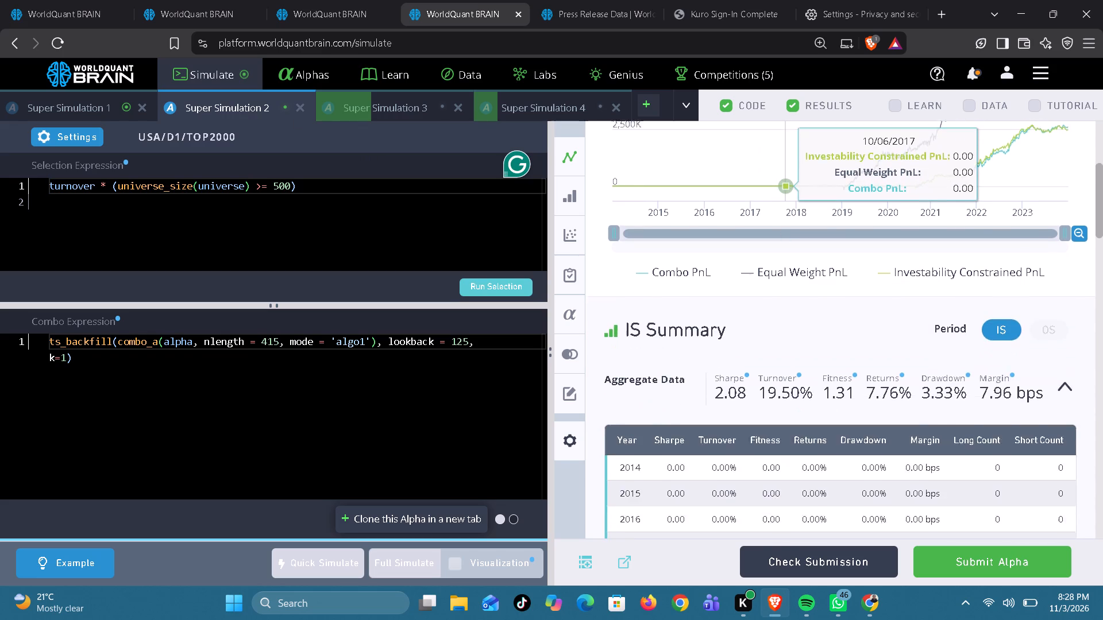
scroll(784, 366, "down", 2)
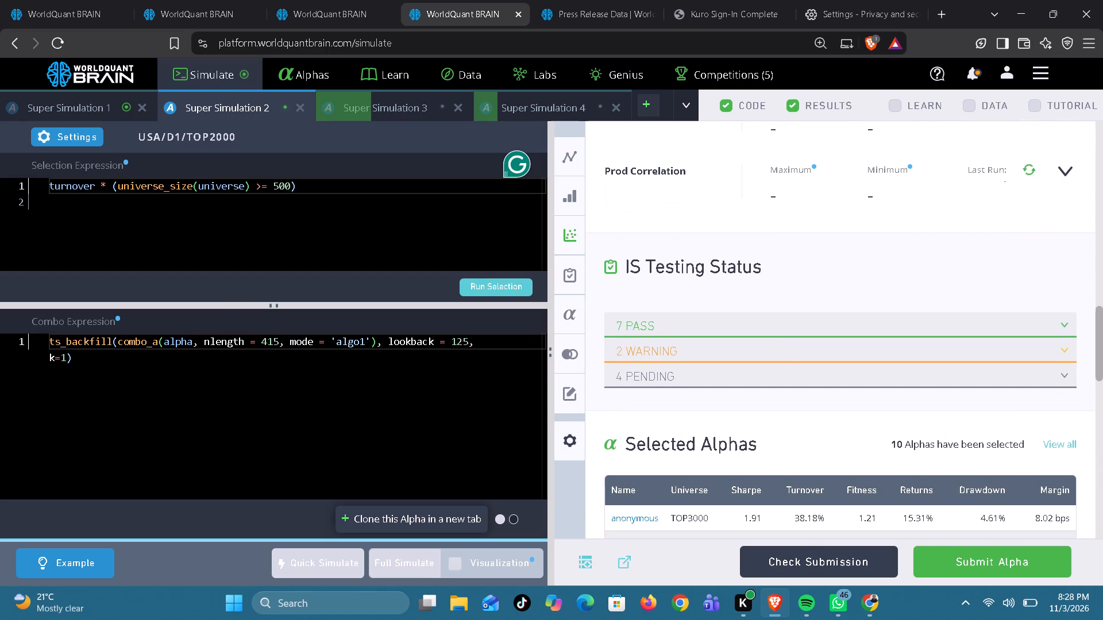
left_click(274, 343)
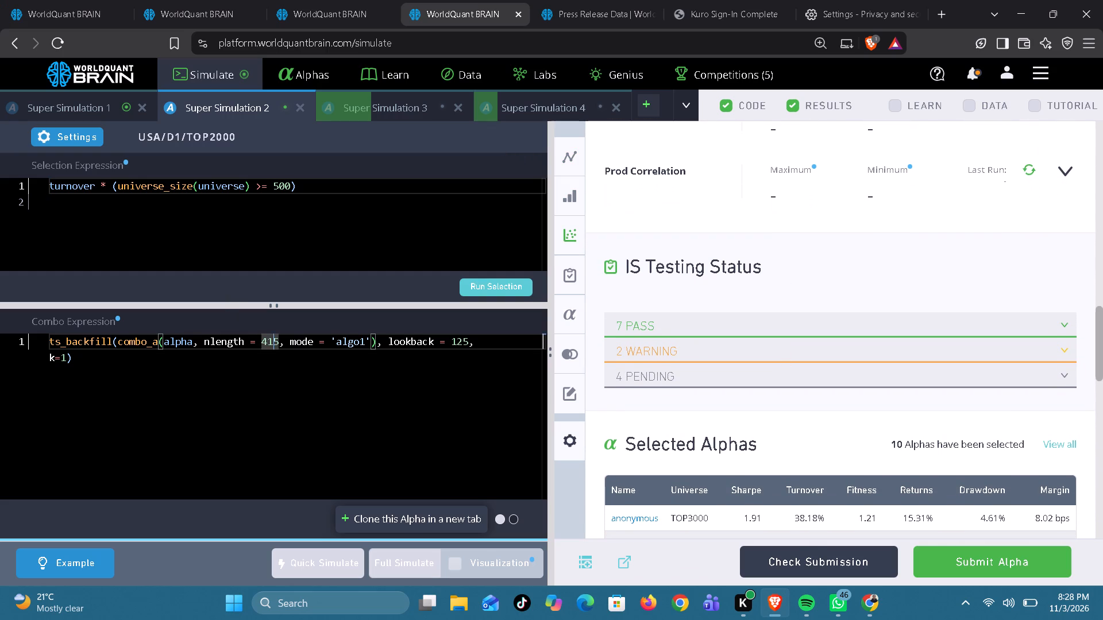
key("BackSpace")
key("3")
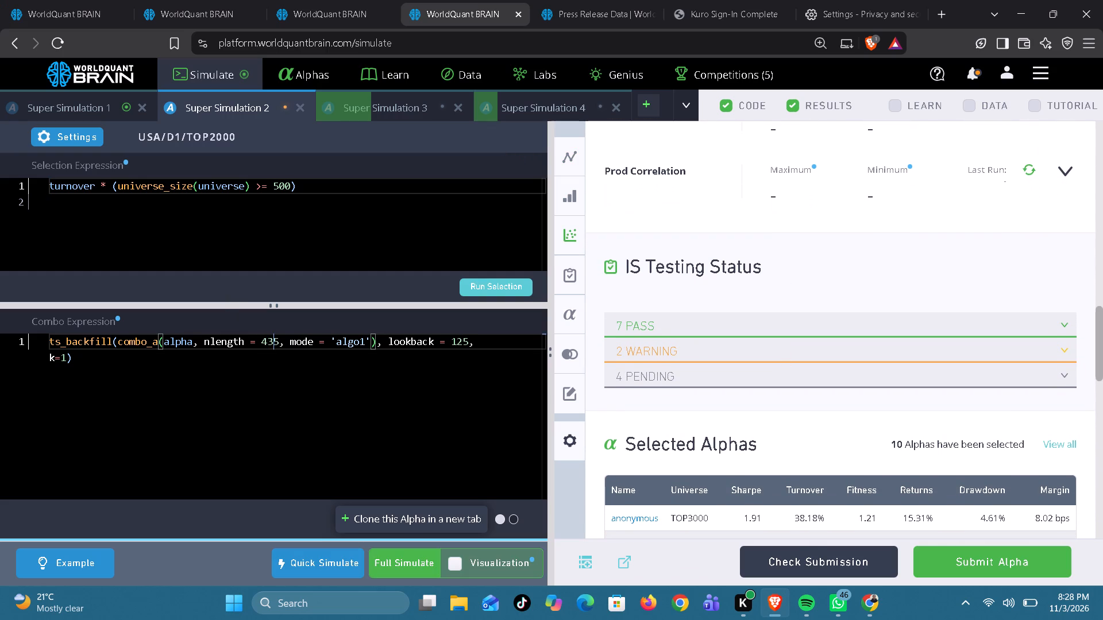
left_click(483, 284)
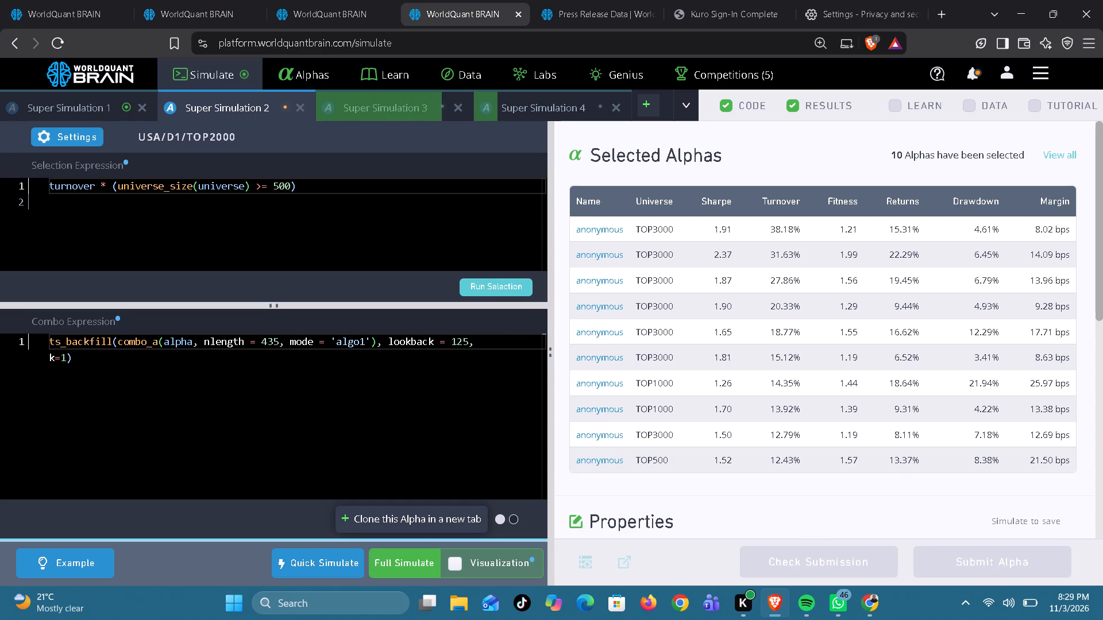
left_click(395, 556)
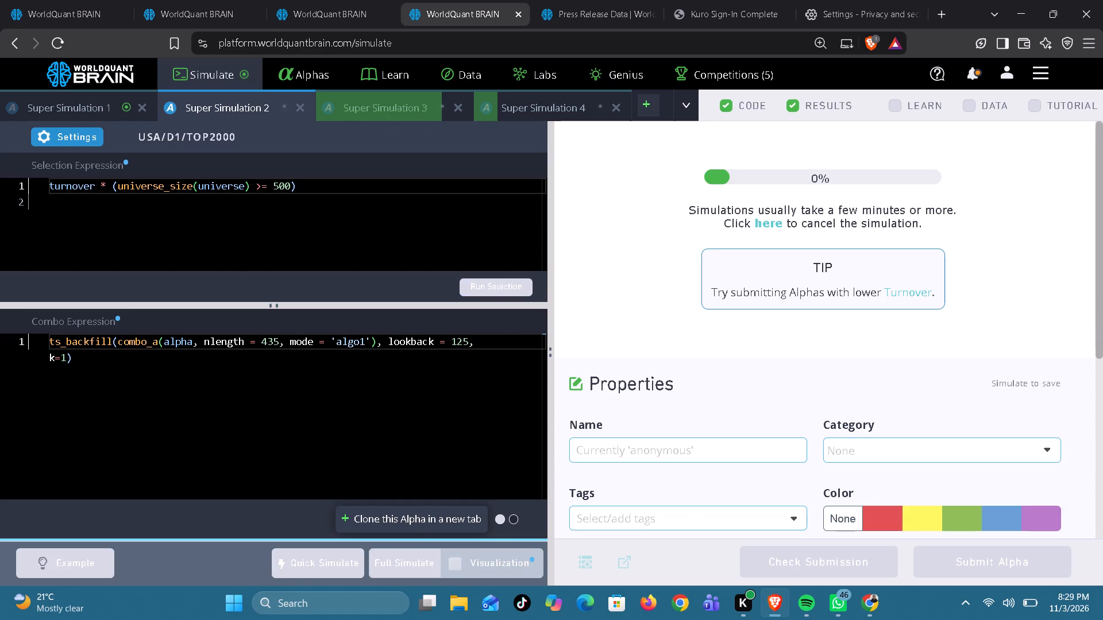
In Super Simulation 1, set the combo expression's nlength to 356, run the selection, and start a full simulation.
left_click(75, 107)
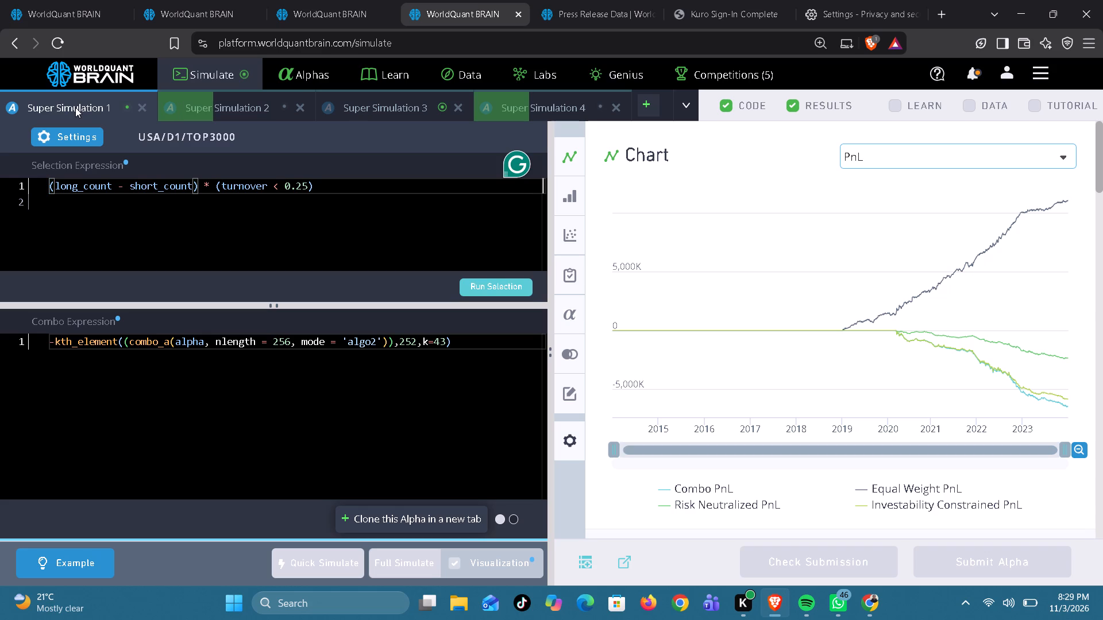
left_click(75, 107)
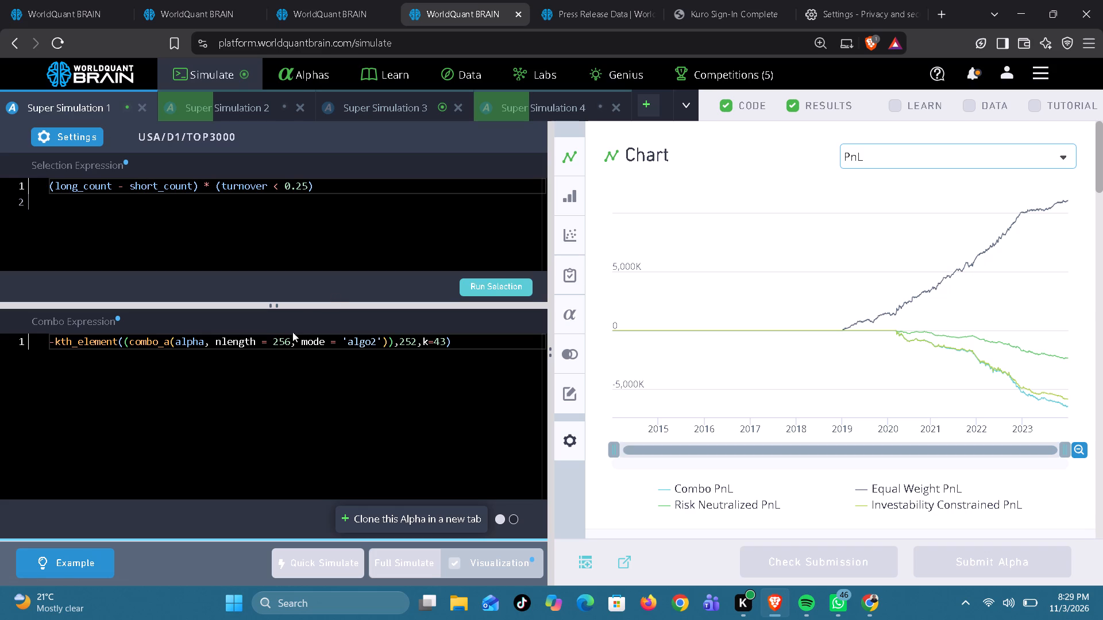
left_click(277, 342)
key("BackSpace")
key("3")
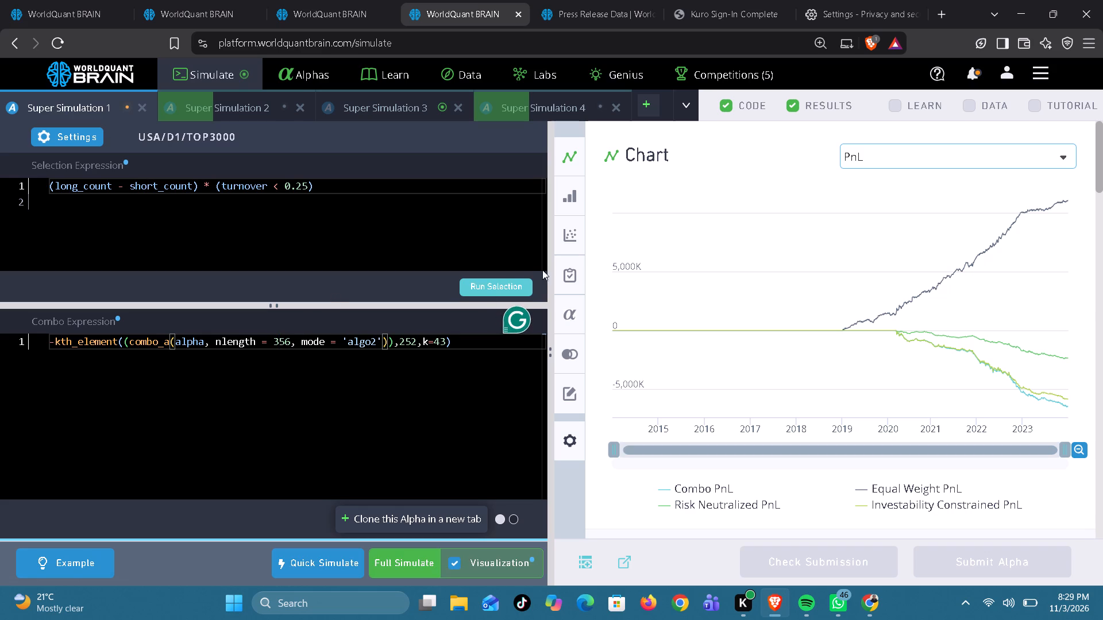
left_click(511, 287)
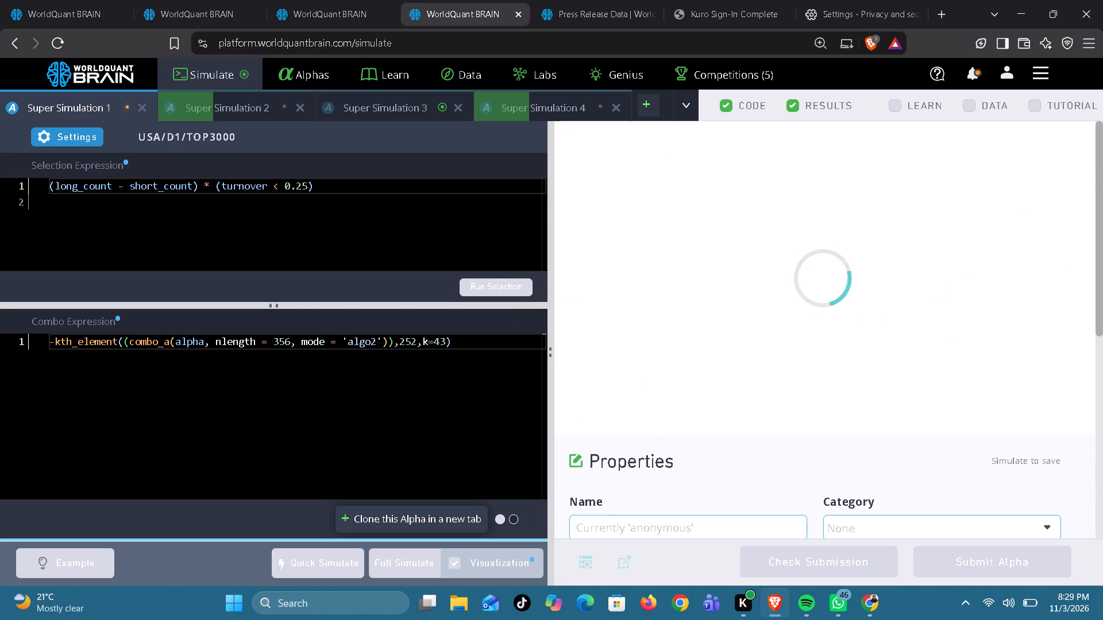
left_click(400, 561)
left_click(400, 561)
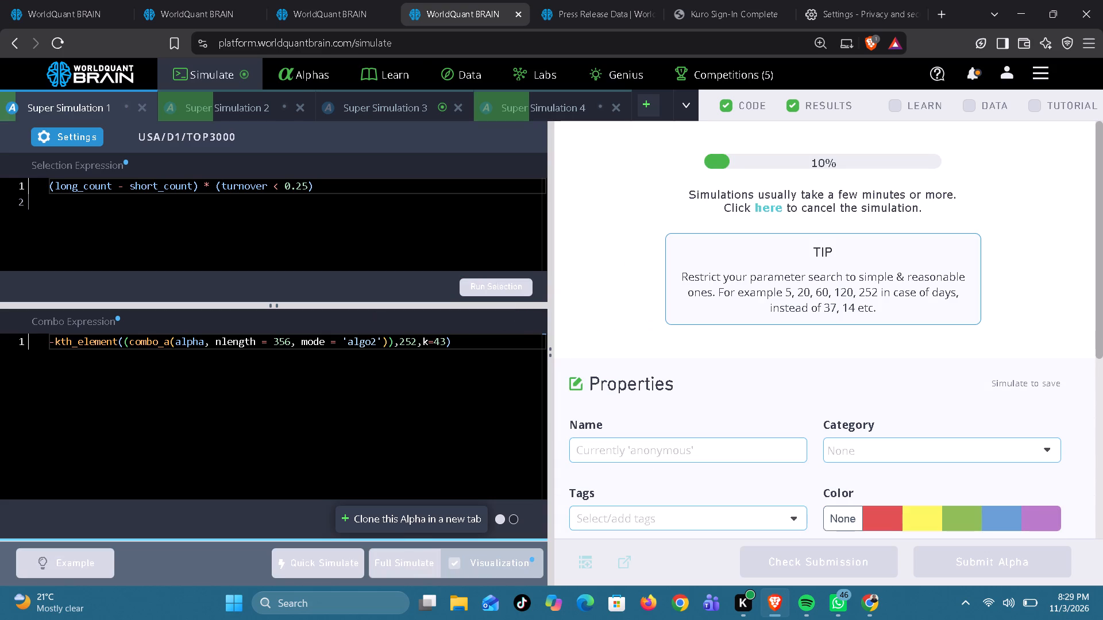
Review Super Simulation 3's IS summary and testing status, and run its Prod Correlation check.
left_click(400, 108)
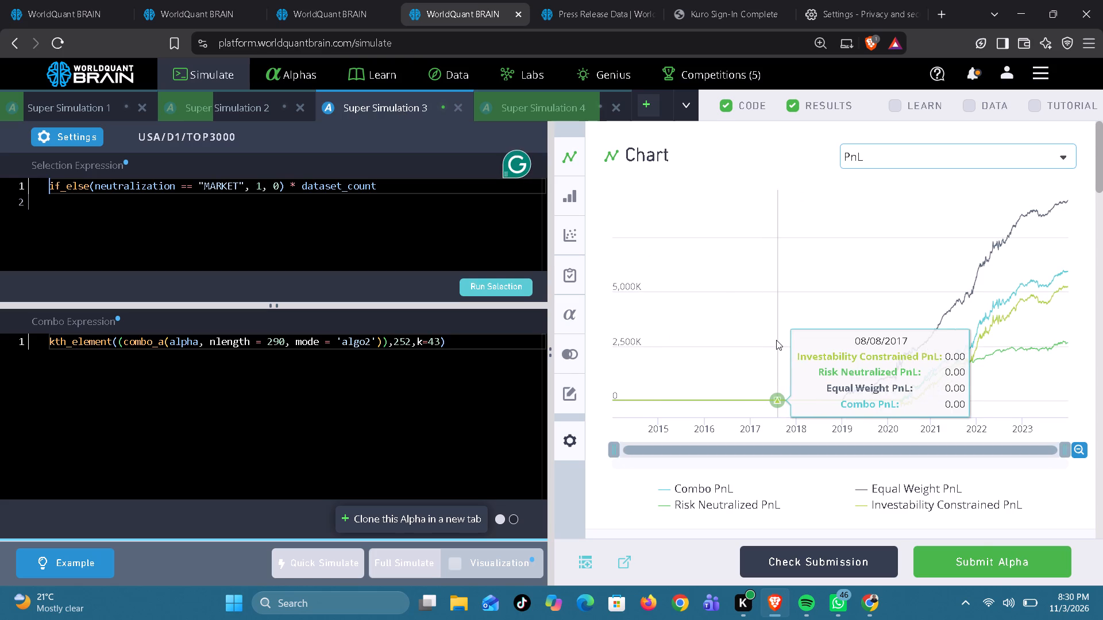
scroll(776, 340, "down", 2)
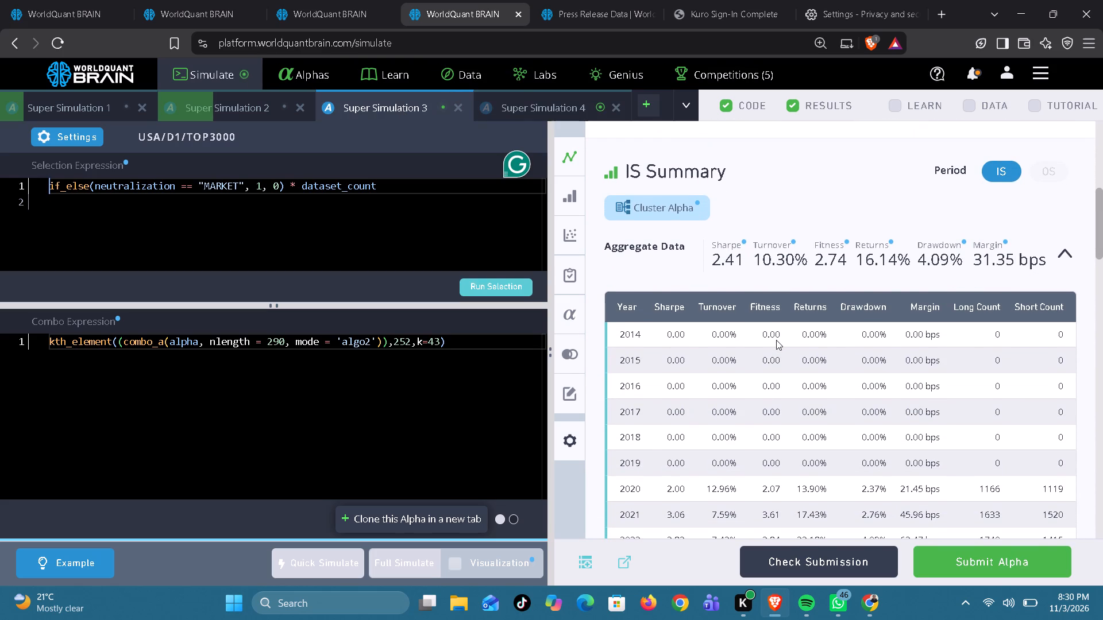
scroll(865, 394, "down", 3)
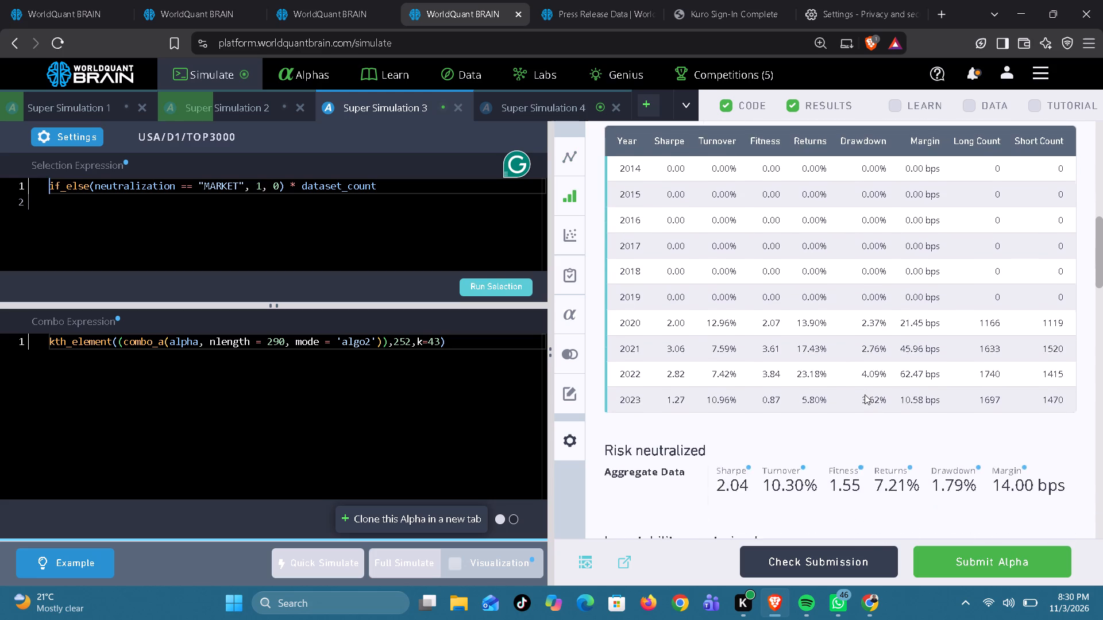
scroll(865, 394, "down", 2)
scroll(865, 394, "up", 2)
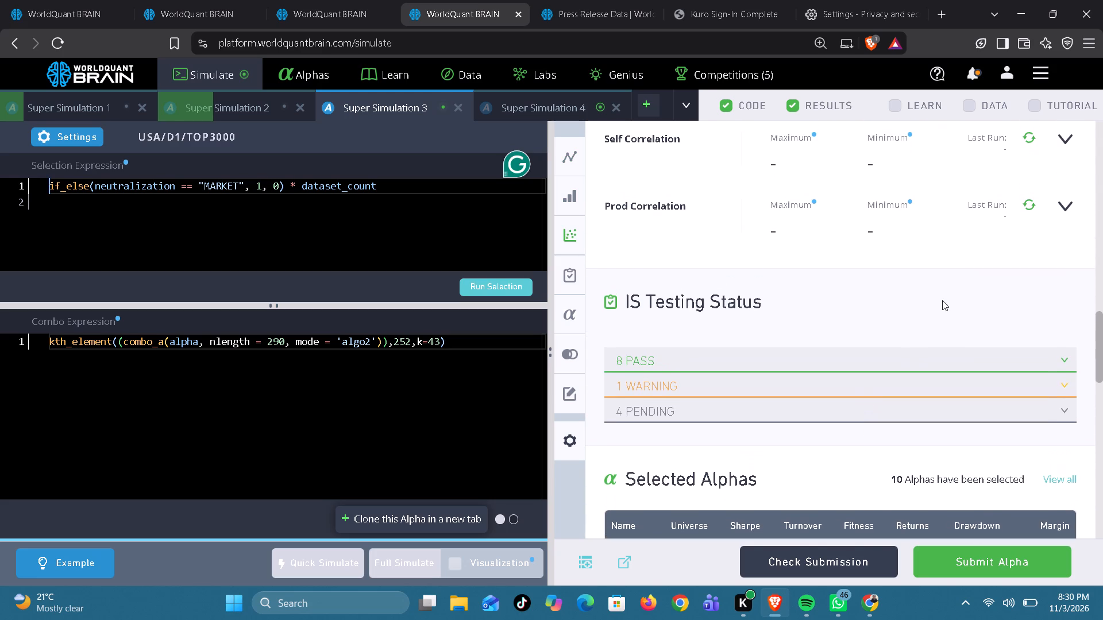
left_click(1035, 202)
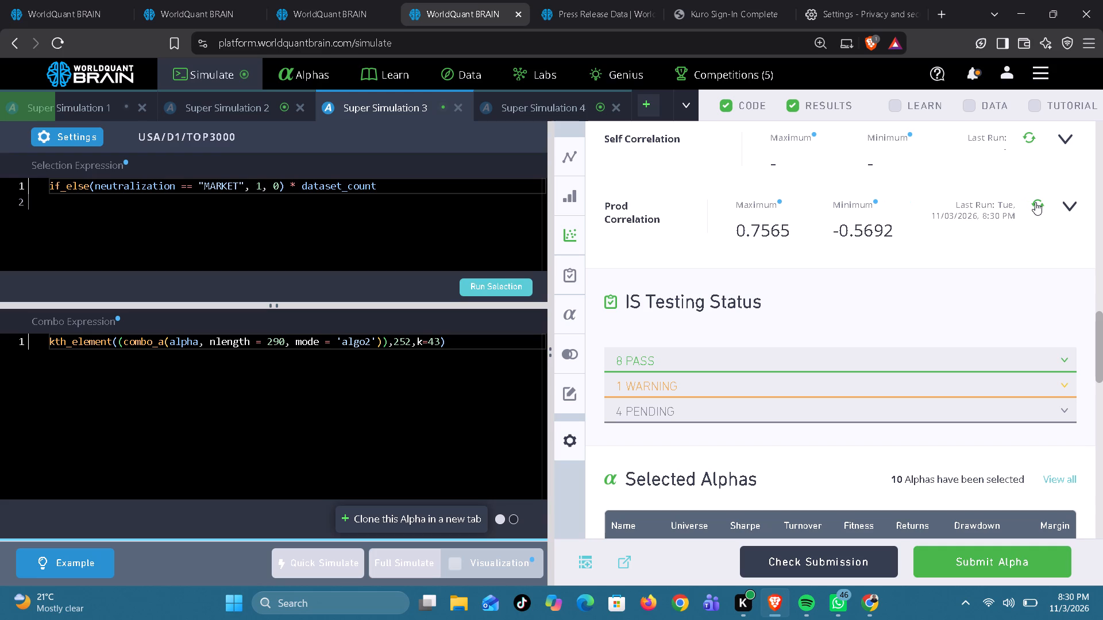
In Super Simulation 3, set the combo expression's nlength to 270, run the selection, and start a full simulation.
left_click(277, 344)
key("BackSpace")
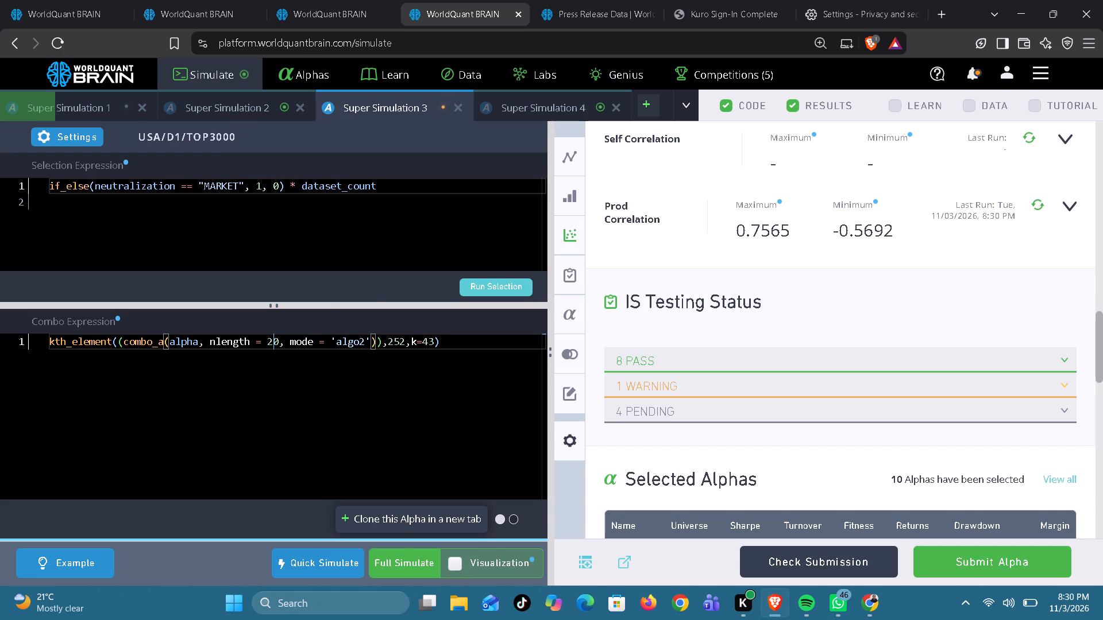
key("7")
left_click(496, 289)
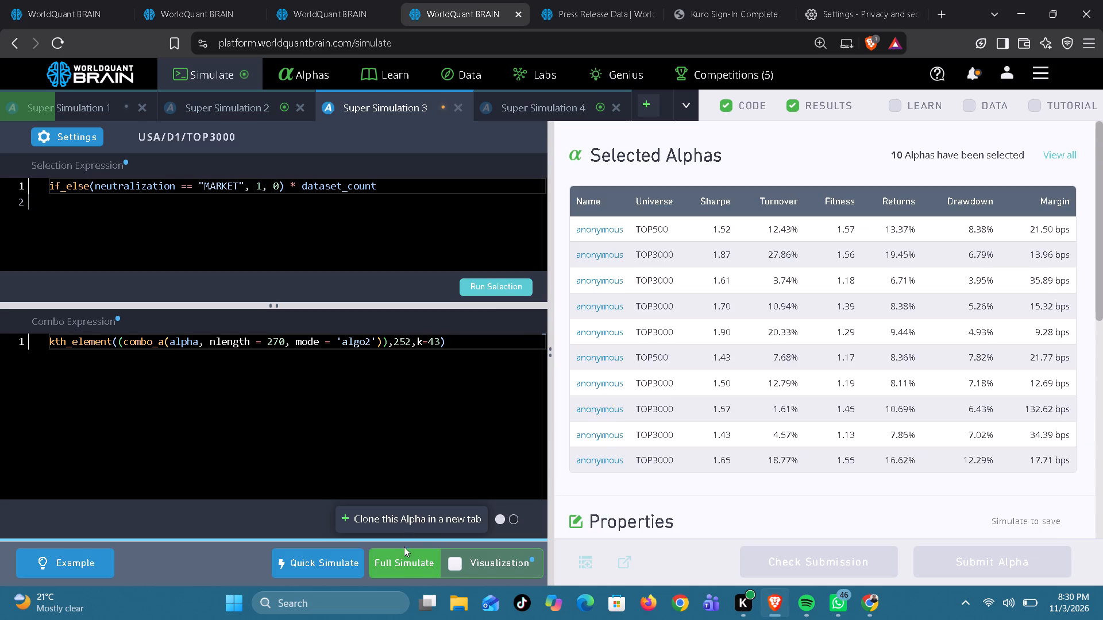
left_click(389, 572)
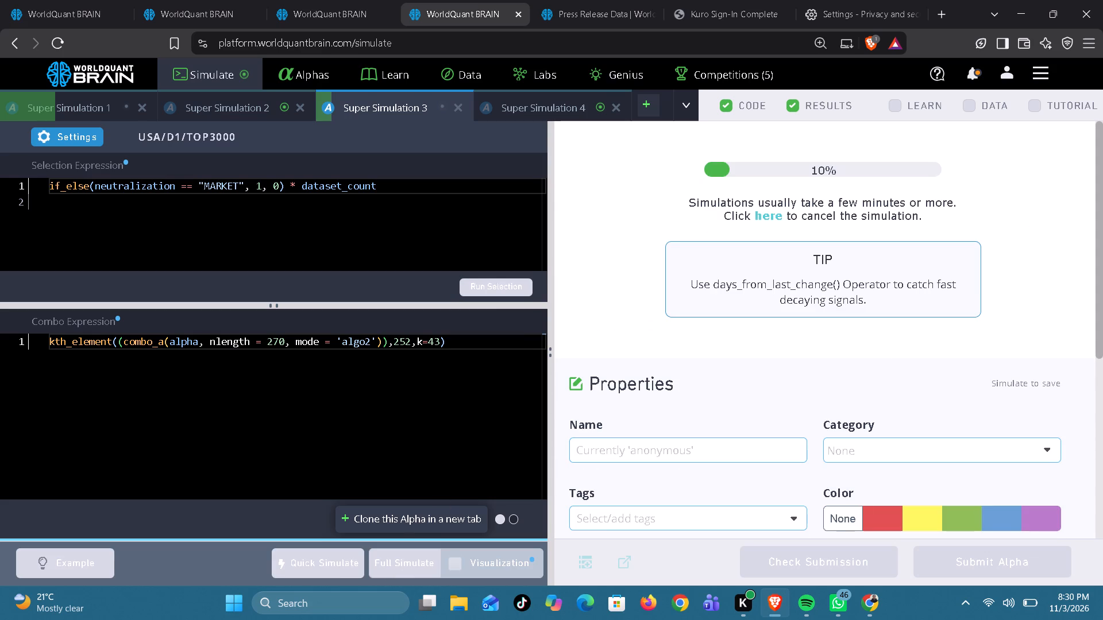
Review Super Simulation 4's IS results and testing status, and run its Prod Correlation check.
left_click(524, 103)
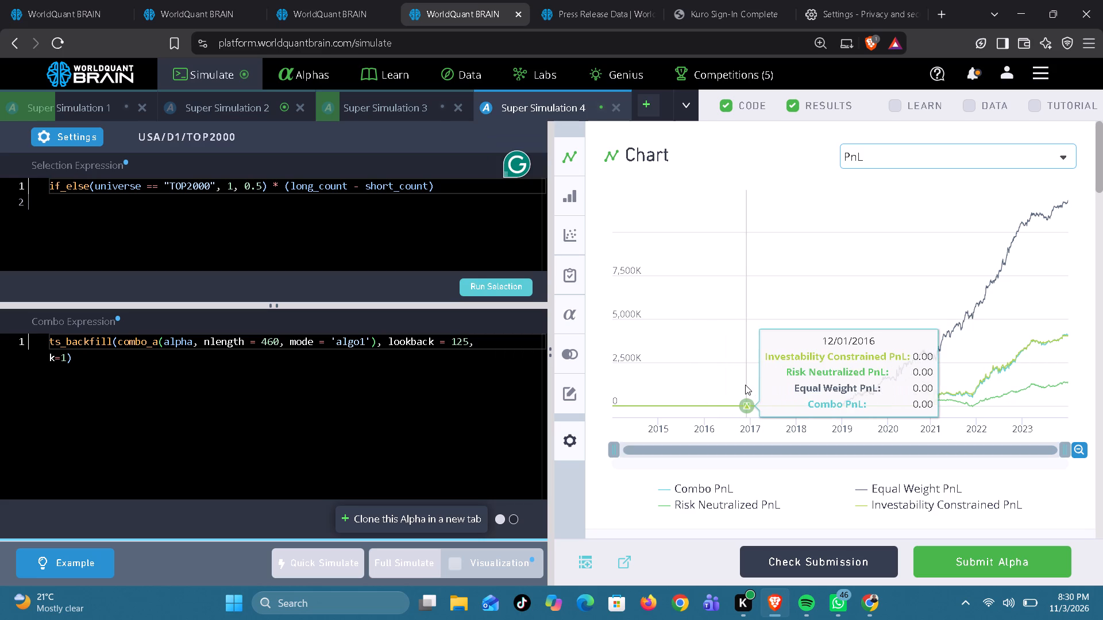
scroll(745, 385, "down", 4)
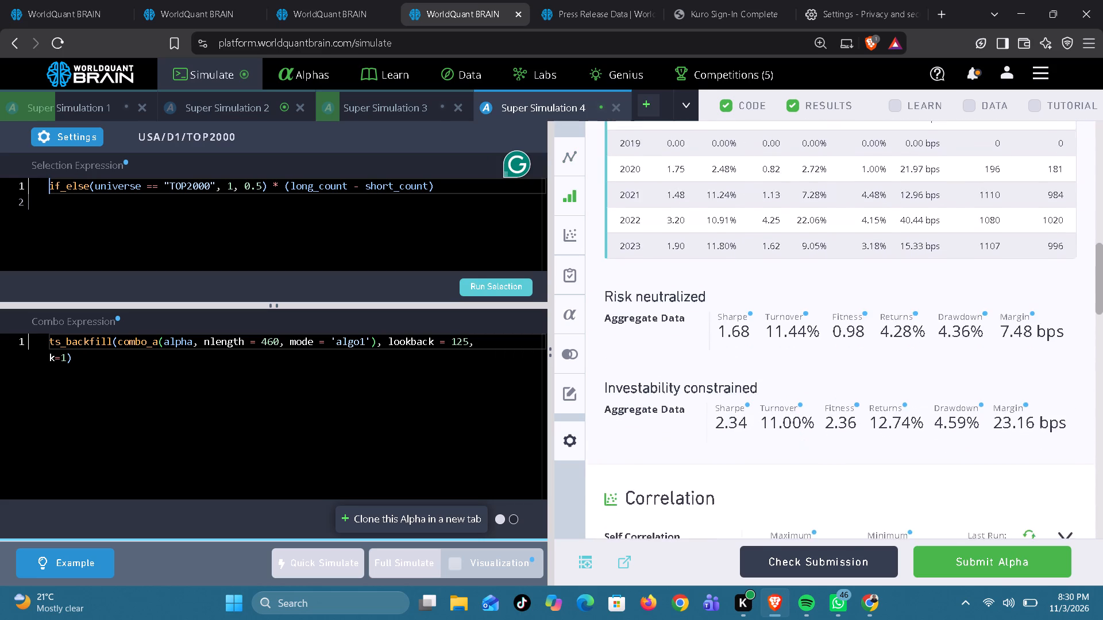
scroll(745, 385, "down", 3)
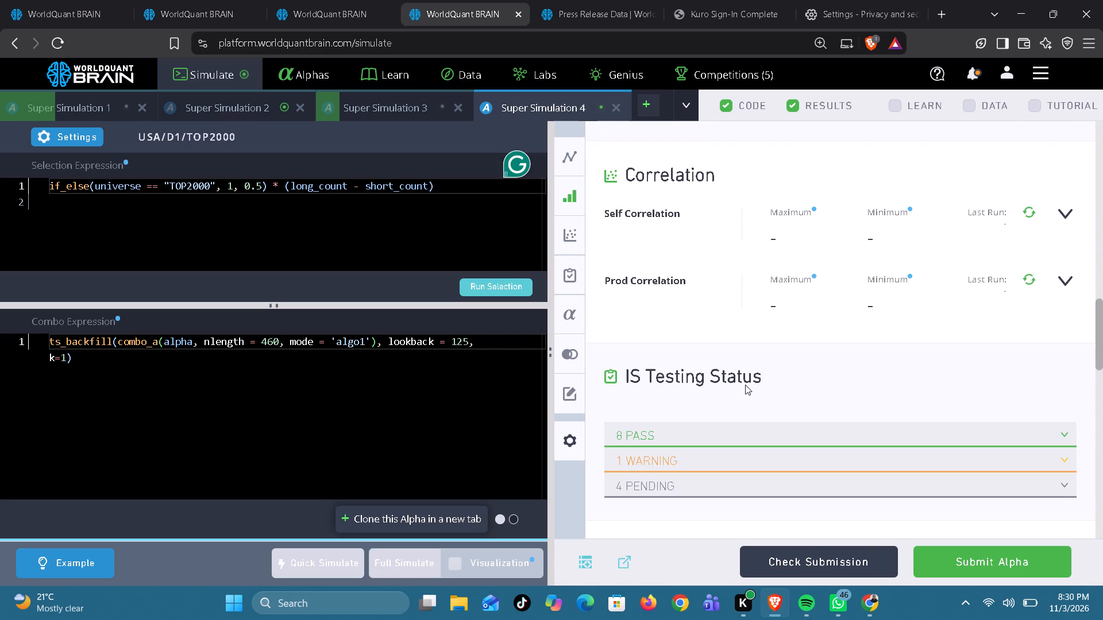
scroll(745, 385, "up", 1)
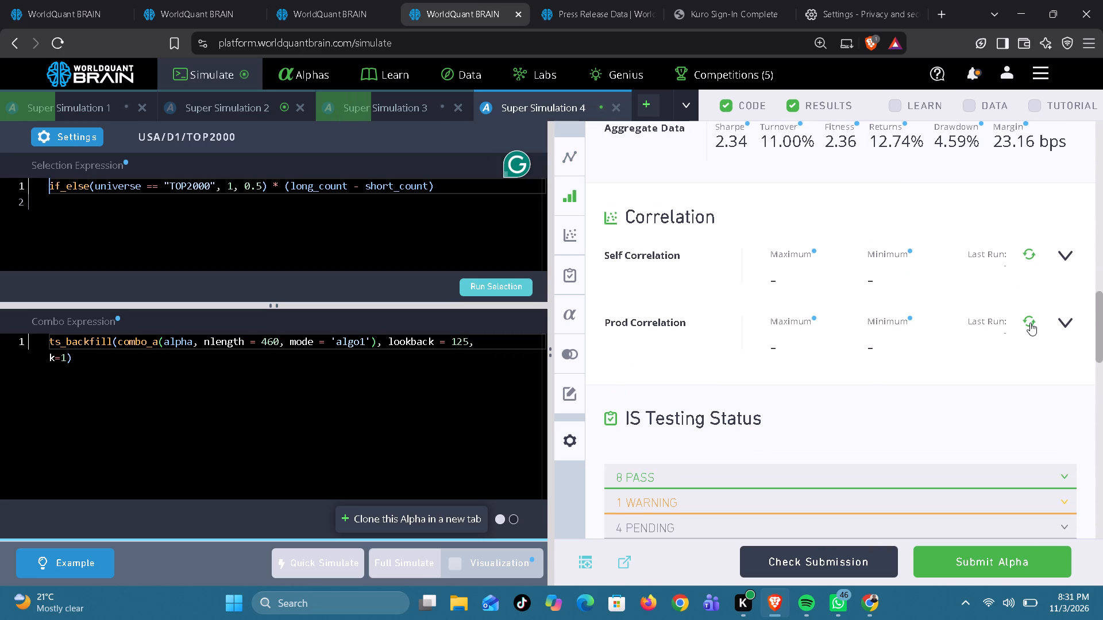
left_click(1030, 323)
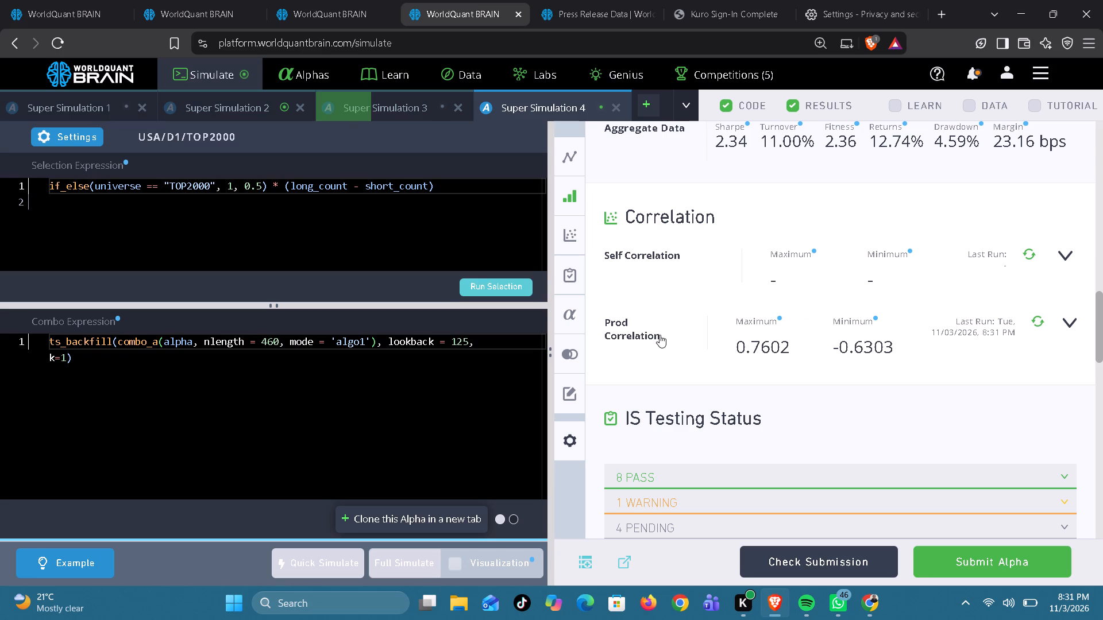
In Super Simulation 4, set the combo expression's nlength to 440, run the selection, and start a full simulation.
left_click(272, 340)
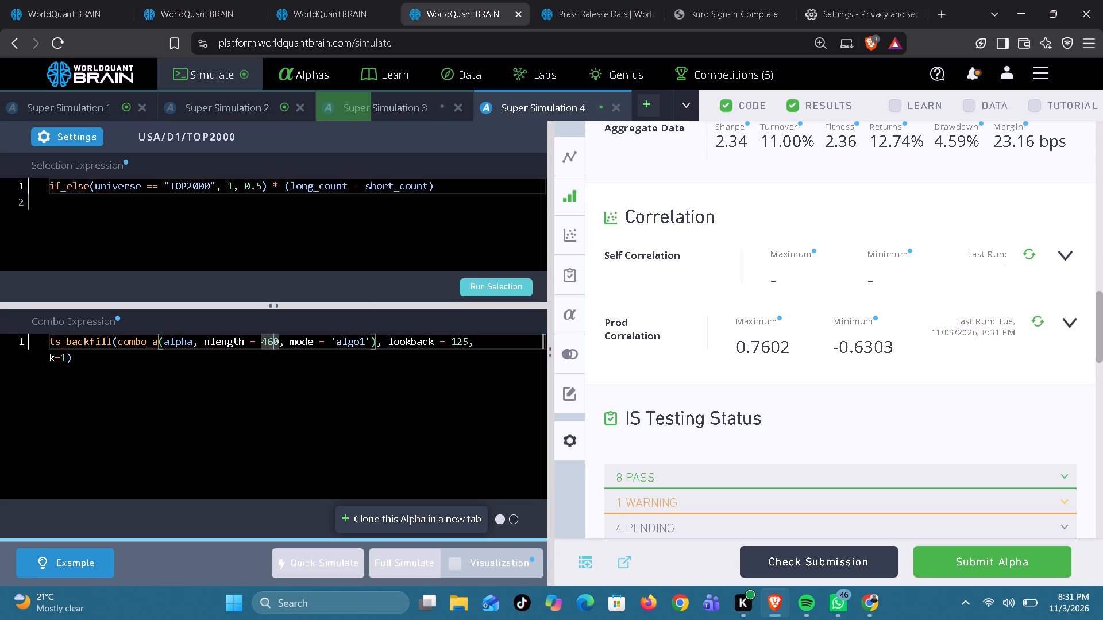
key("BackSpace")
key("4")
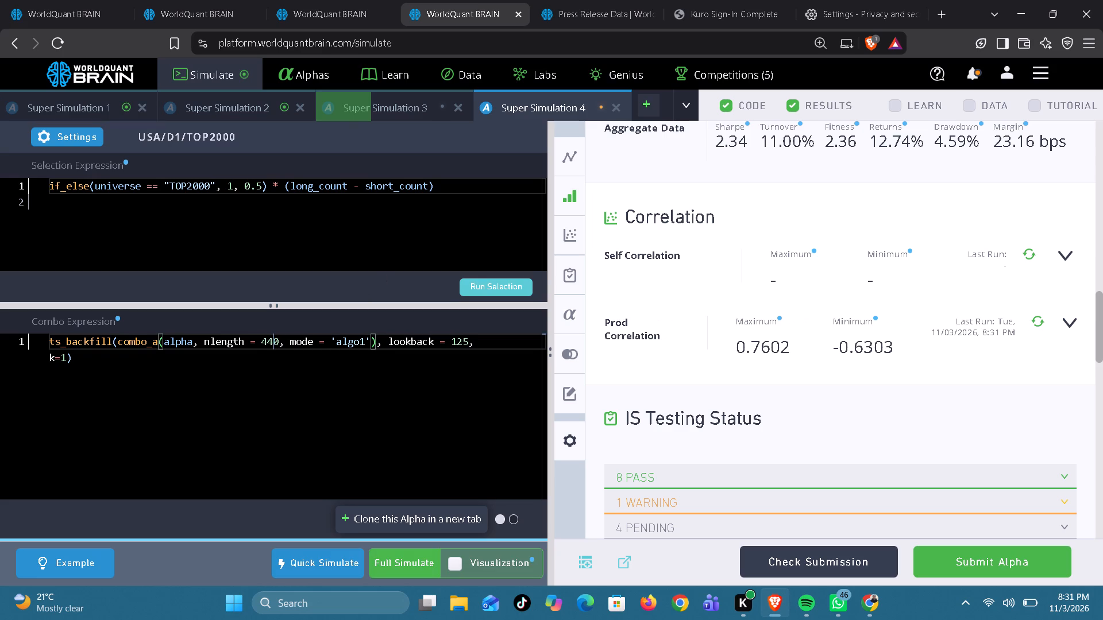
left_click(479, 288)
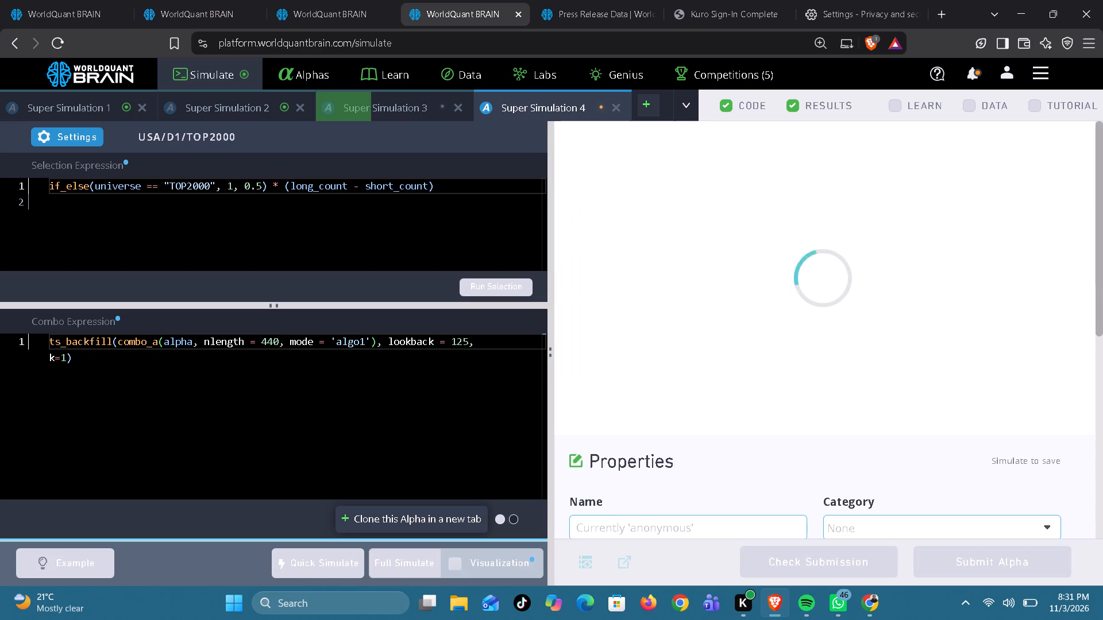
left_click(402, 554)
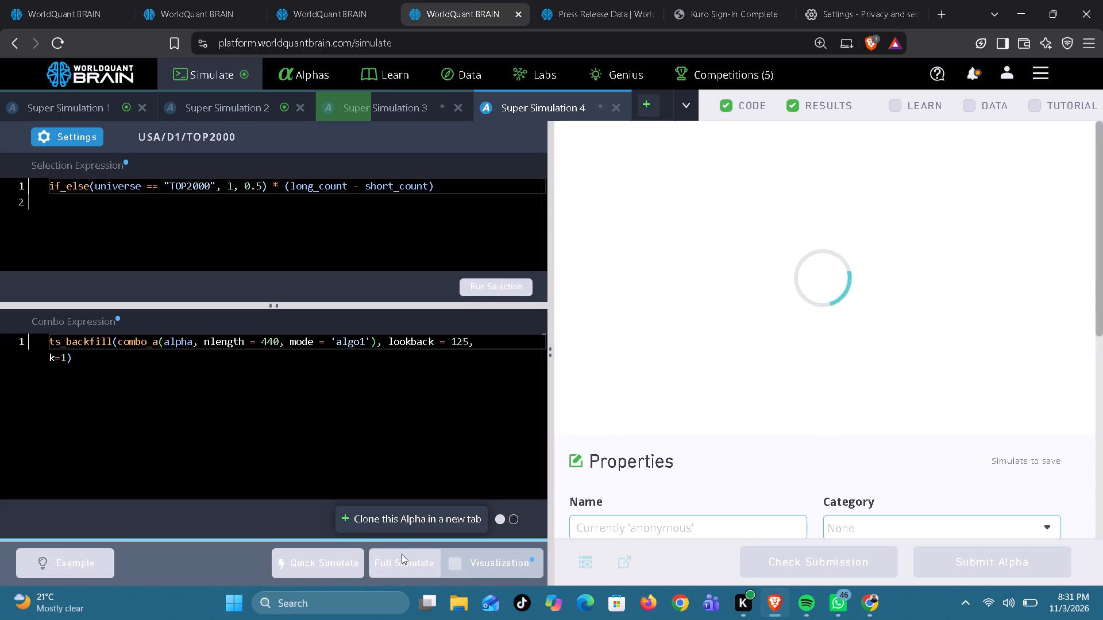
Review Super Simulation 2's IS summary, correlation section and IS testing status.
left_click(229, 100)
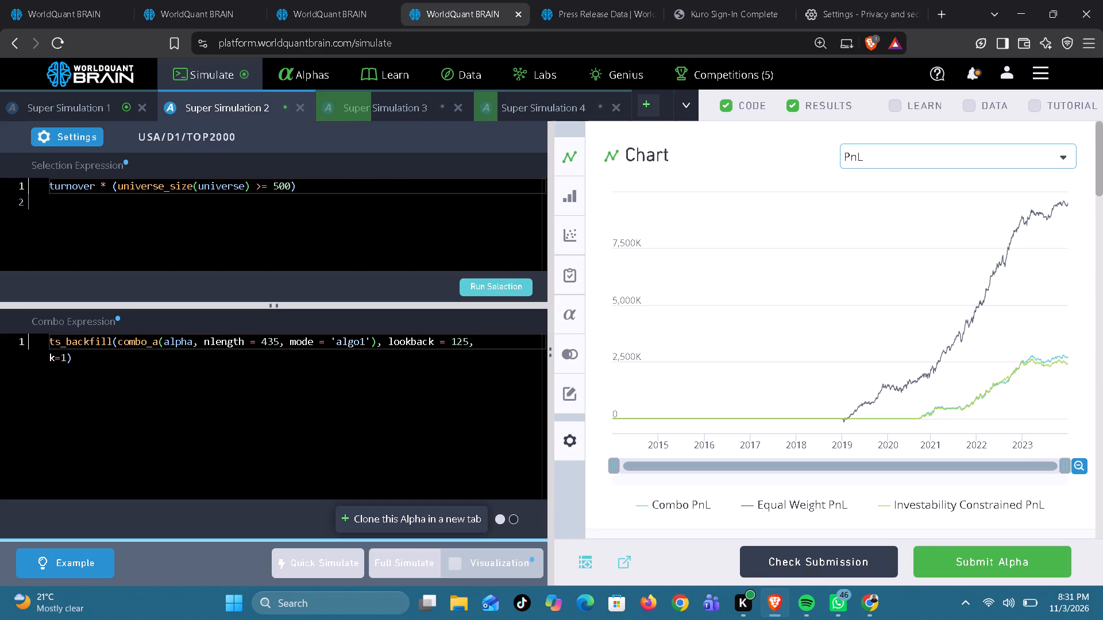
scroll(783, 363, "down", 2)
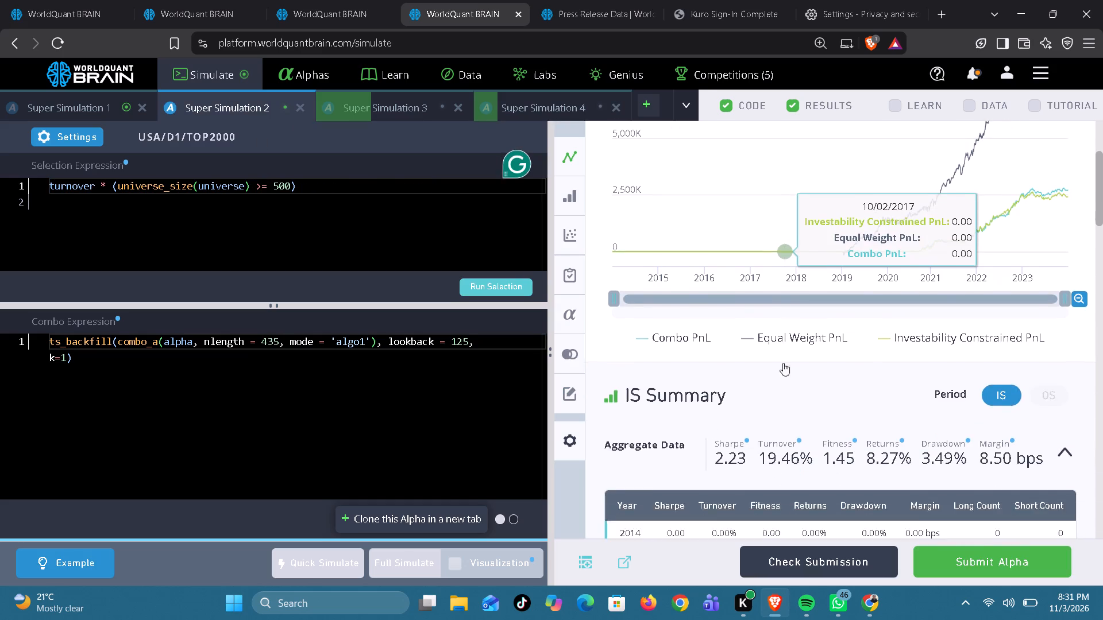
scroll(783, 363, "down", 2)
scroll(783, 363, "up", 1)
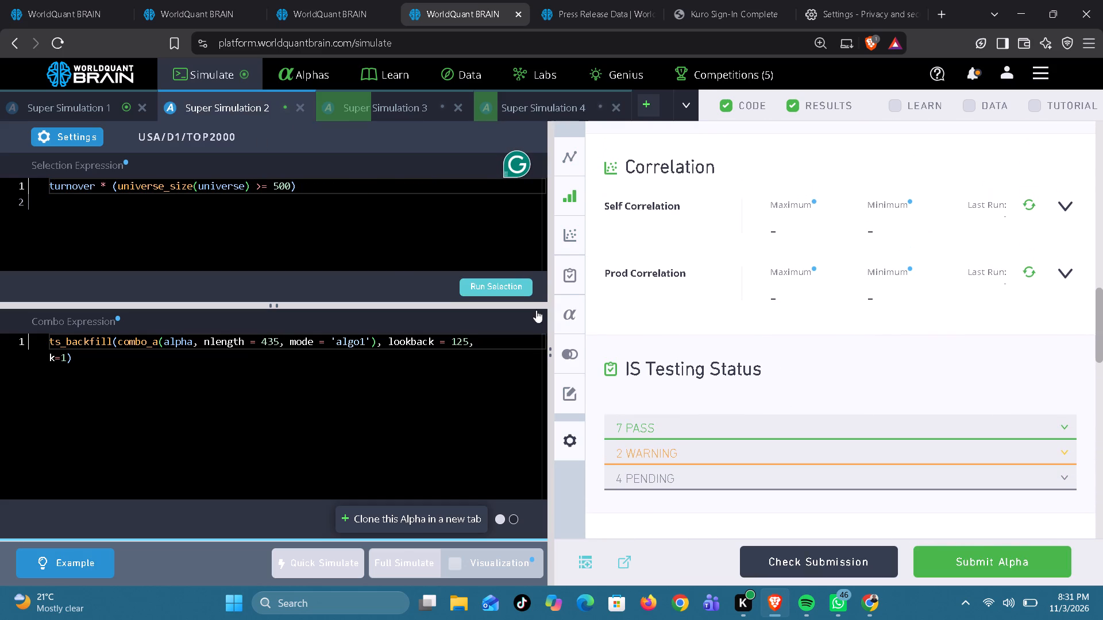
In Super Simulation 2, set the combo expression's nlength to 635, run the selection, and start a full simulation.
left_click(269, 345)
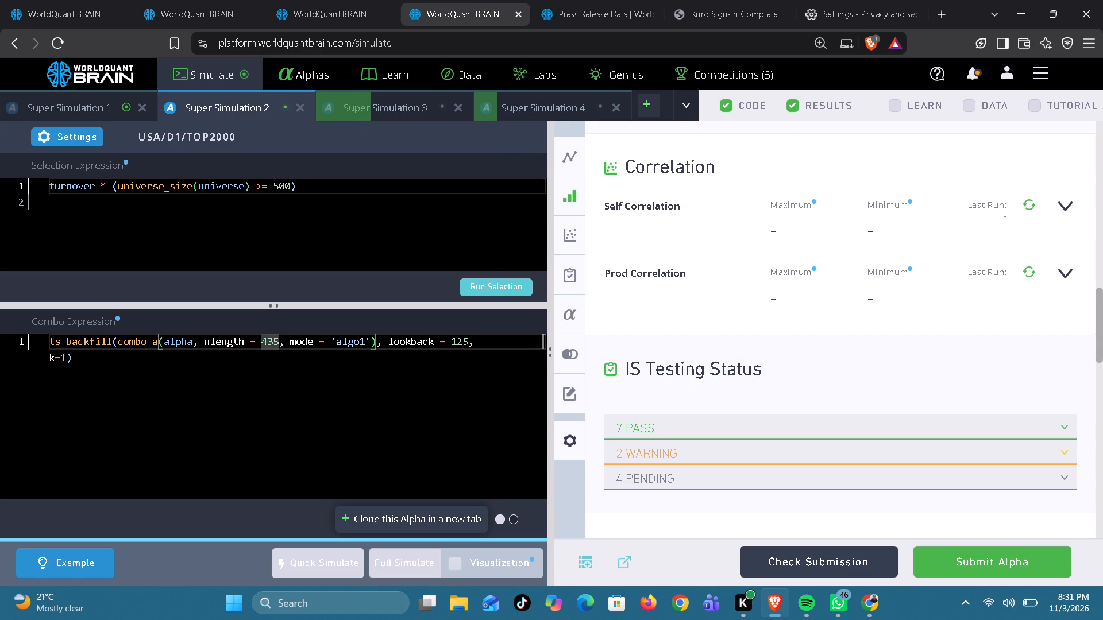
key("BackSpace")
key("6")
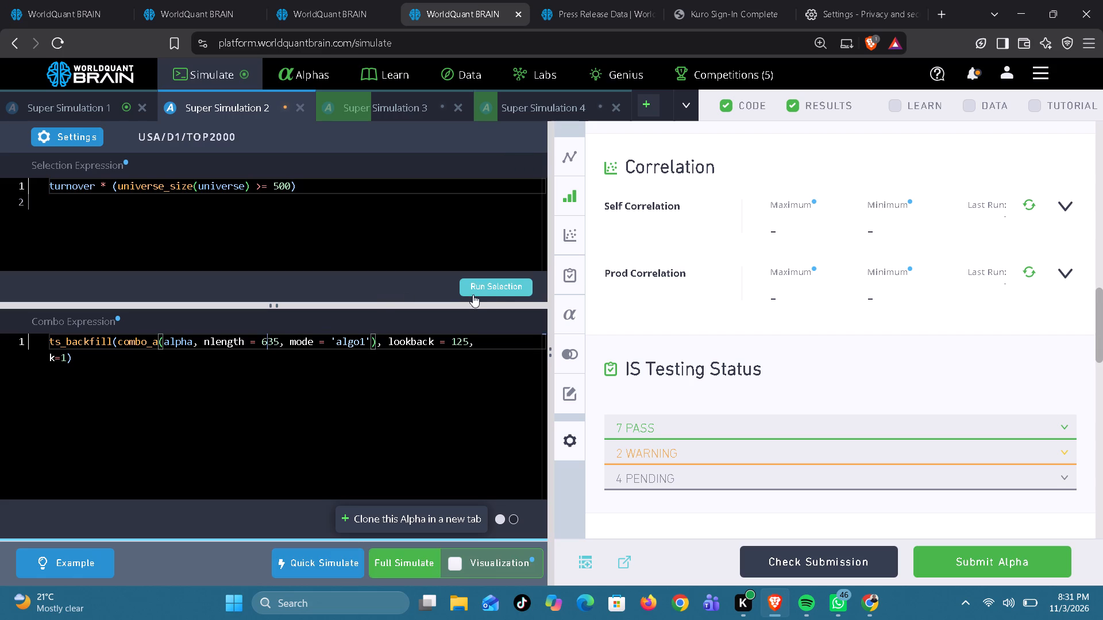
left_click(502, 289)
left_click(408, 565)
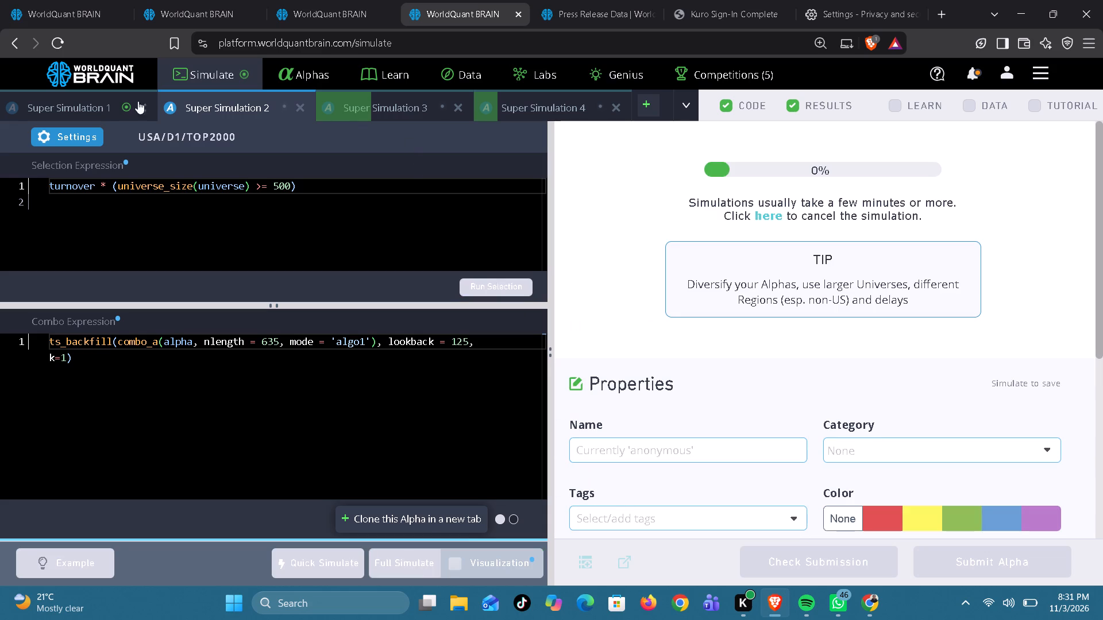
In Super Simulation 1, set the combo expression's nlength to 386, run the selection, and start a full simulation.
left_click(92, 100)
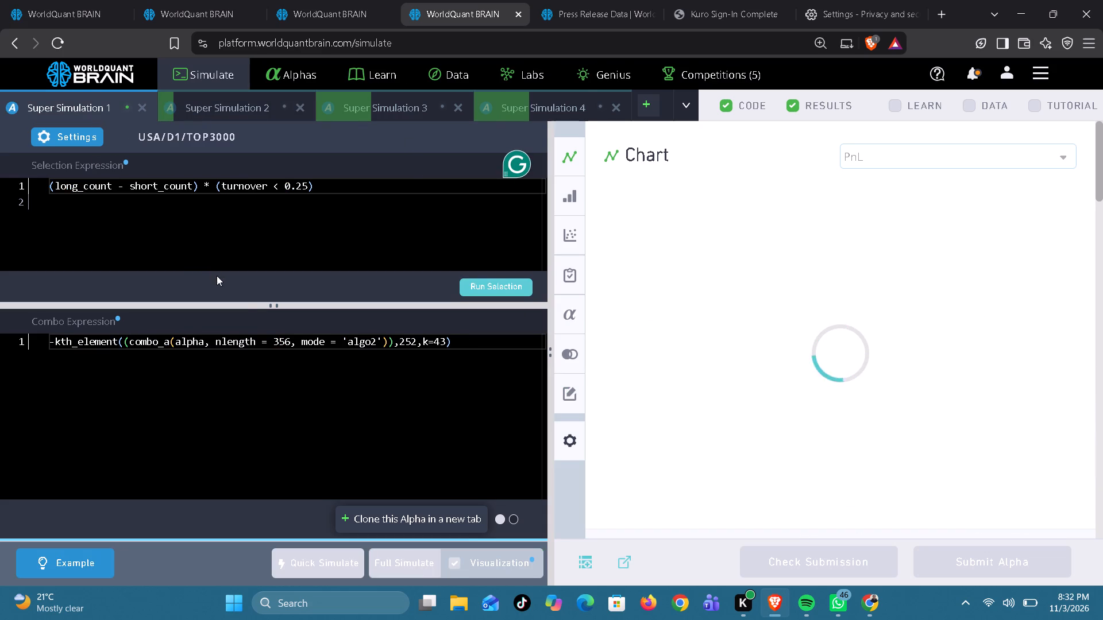
left_click(287, 343)
key("BackSpace")
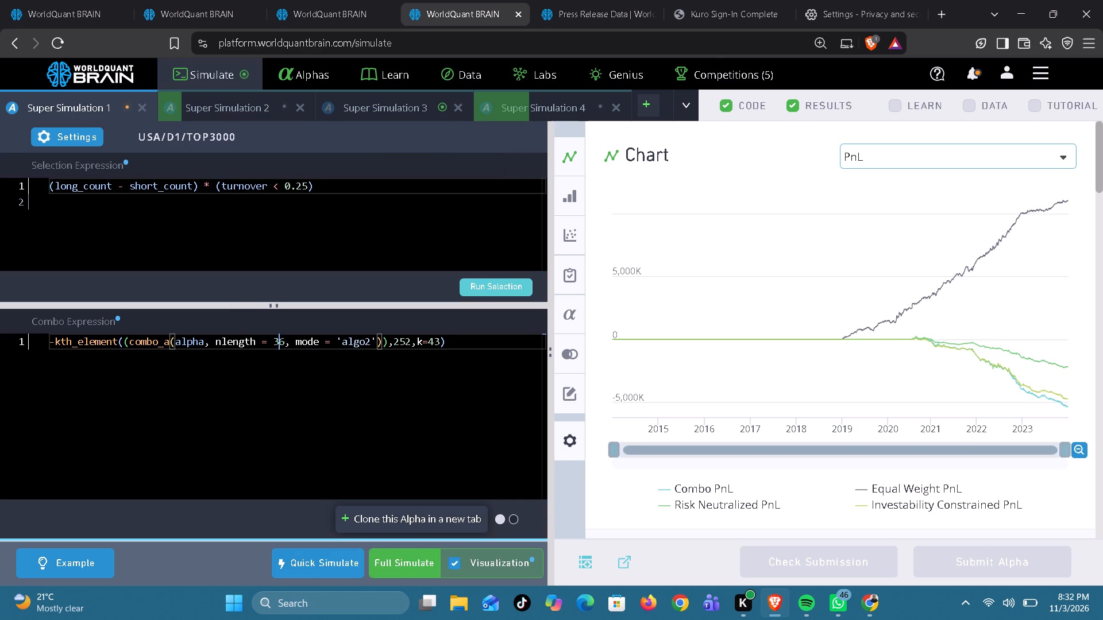
key("8")
left_click(487, 292)
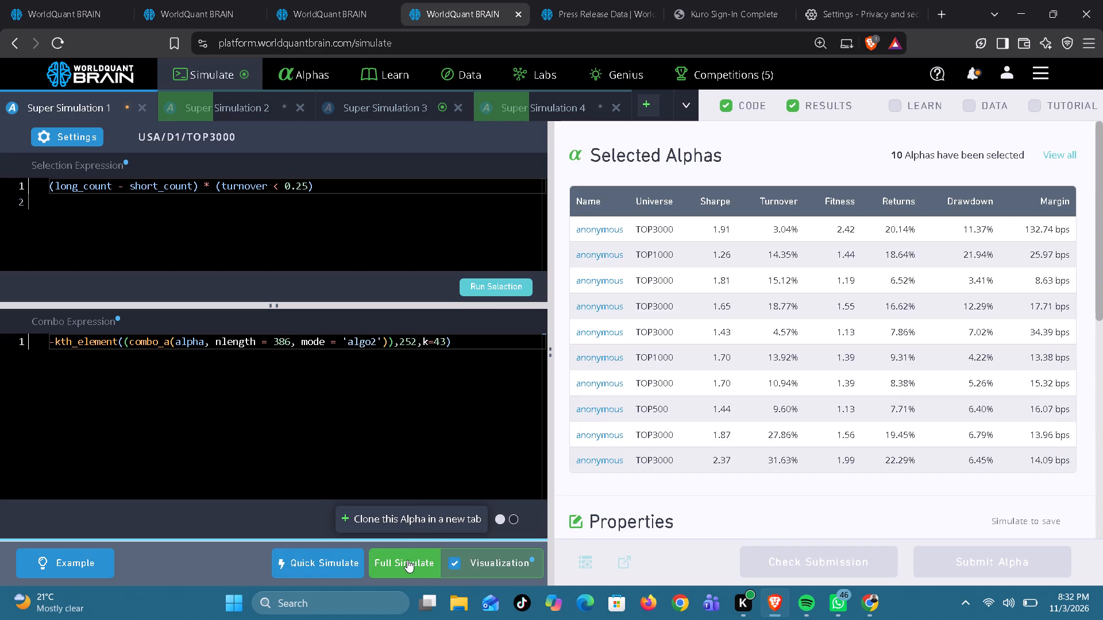
left_click(407, 564)
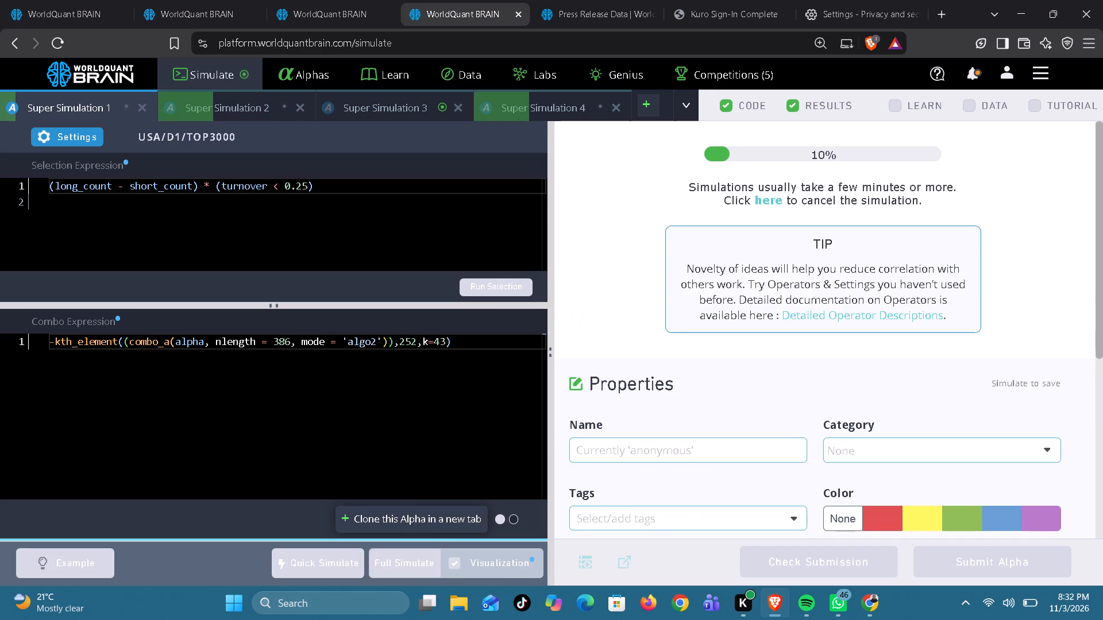
Review Super Simulation 3's IS summary and testing status, and run its Prod Correlation check.
left_click(380, 106)
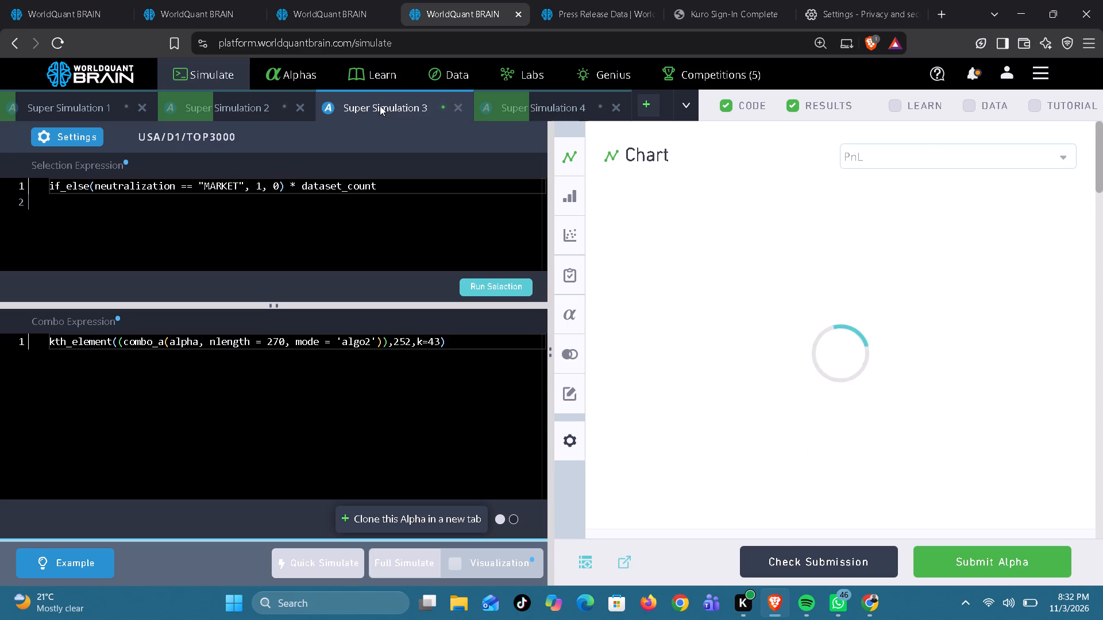
scroll(780, 410, "down", 1)
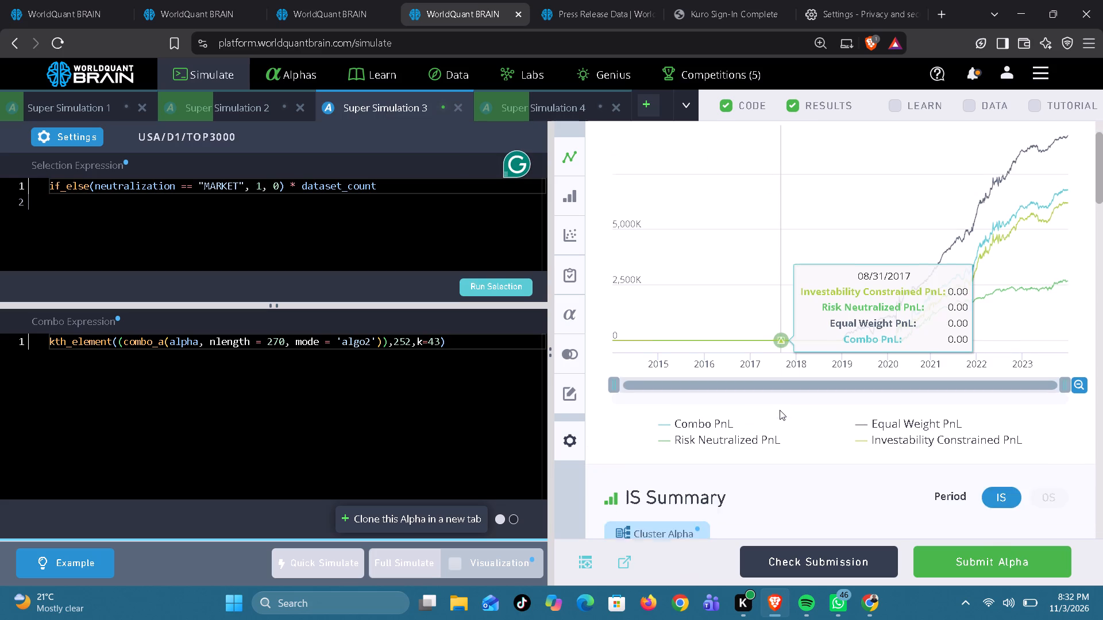
scroll(780, 410, "down", 3)
scroll(780, 410, "up", 1)
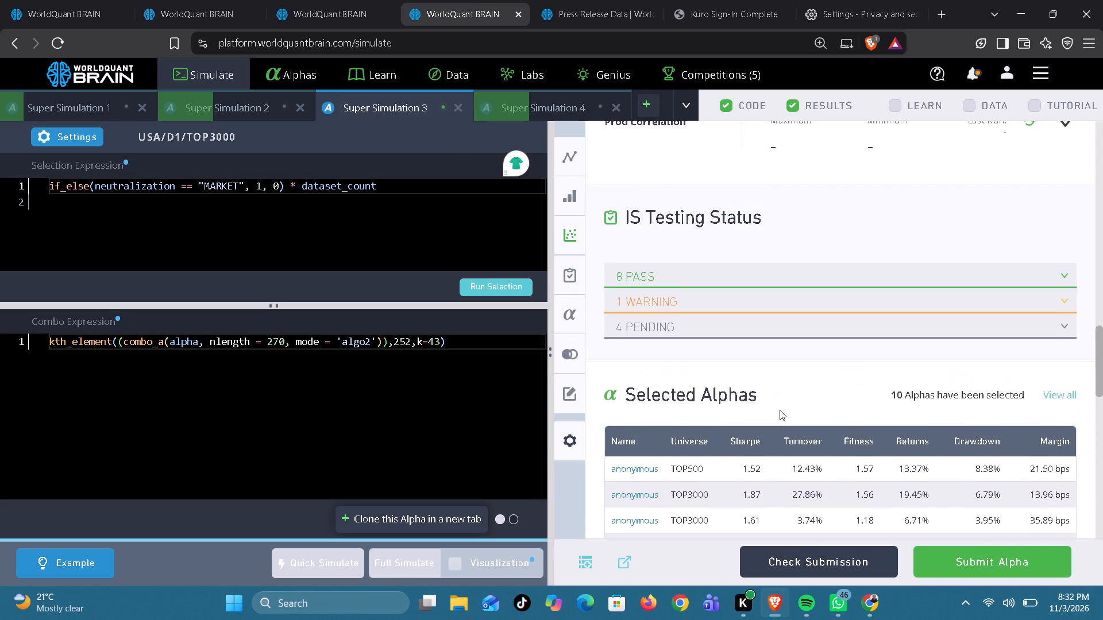
scroll(780, 410, "up", 1)
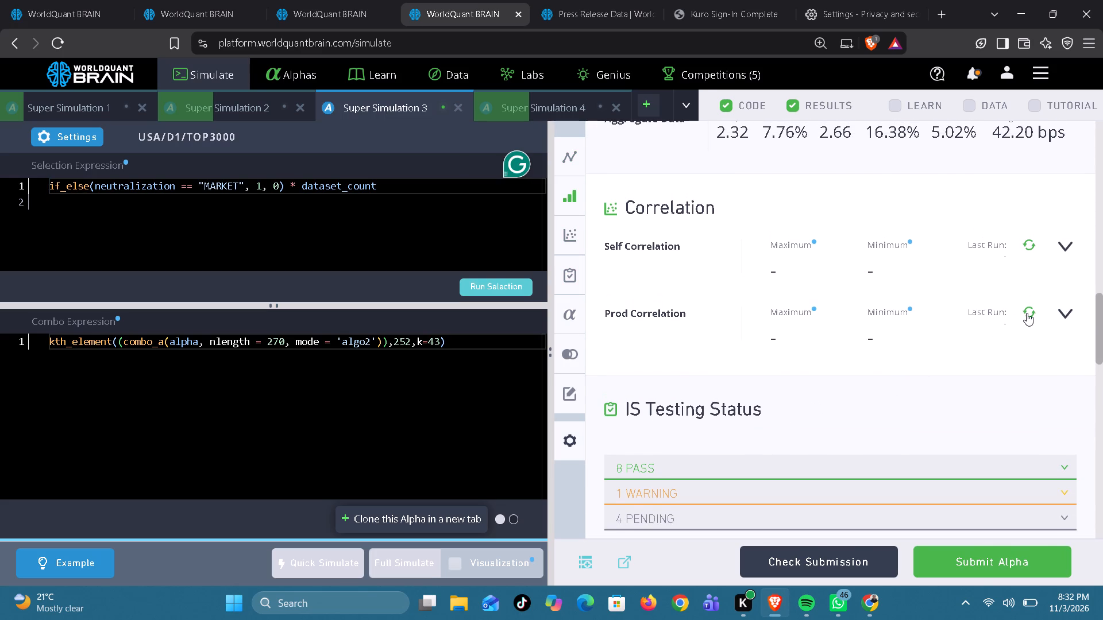
left_click(1027, 313)
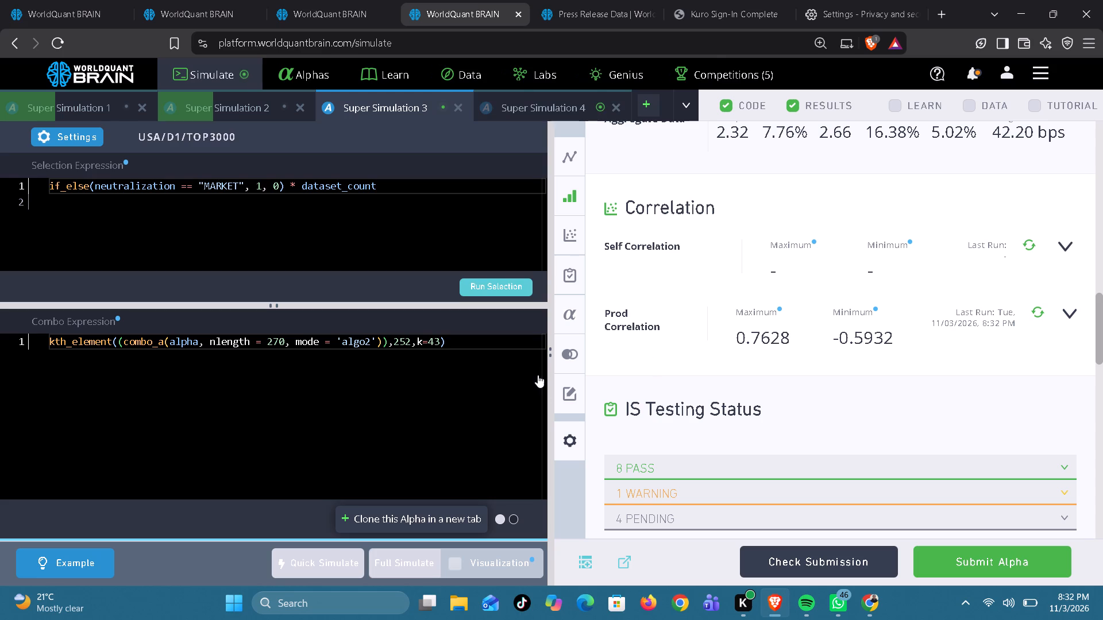
In Super Simulation 3, set the combo expression's nlength to 310, run the selection, and start a full simulation.
left_click(277, 341)
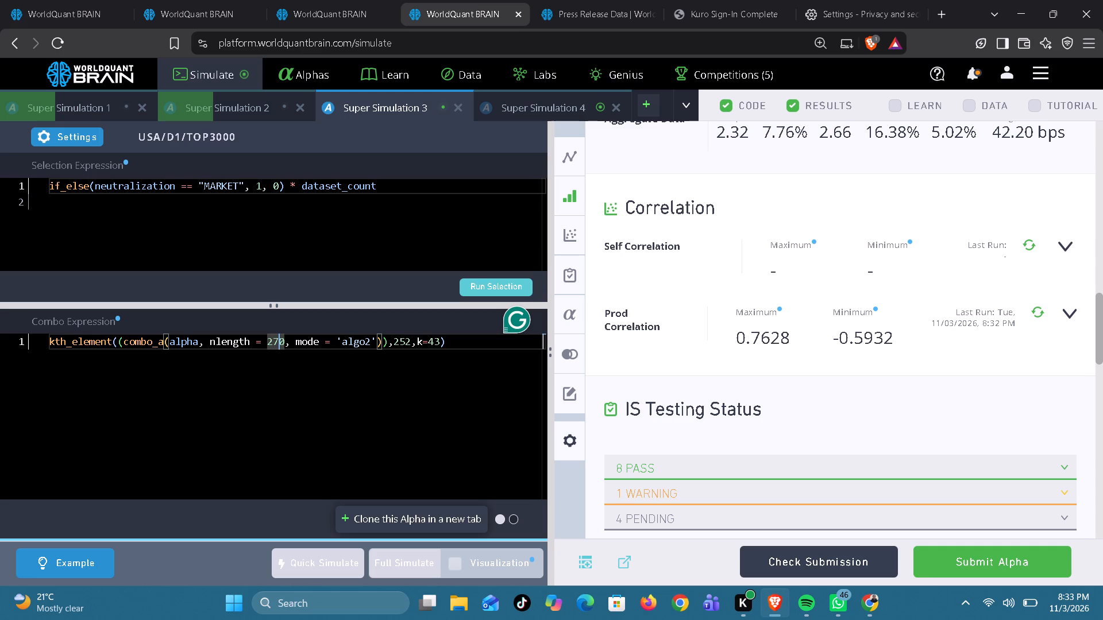
key("BackSpace")
key("BackSpace")
type("31")
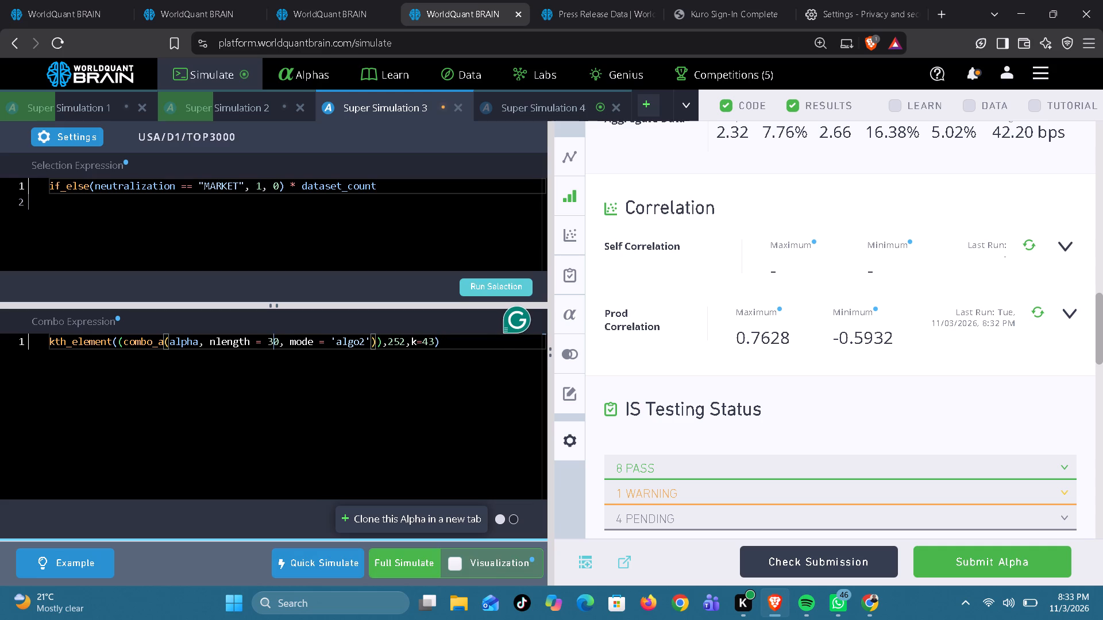
left_click(479, 287)
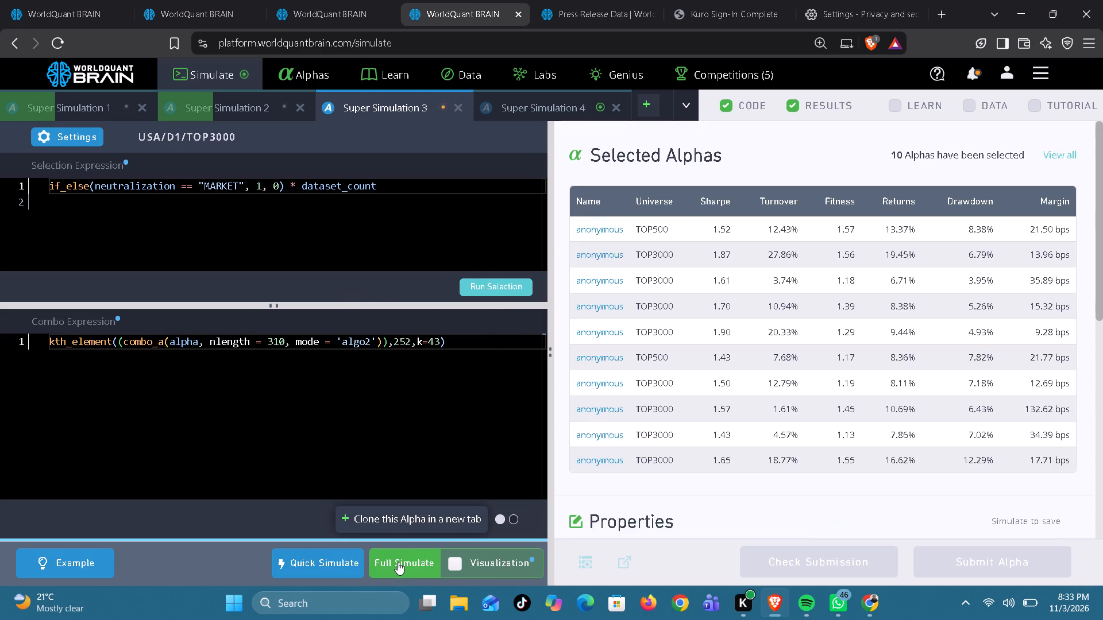
left_click(401, 563)
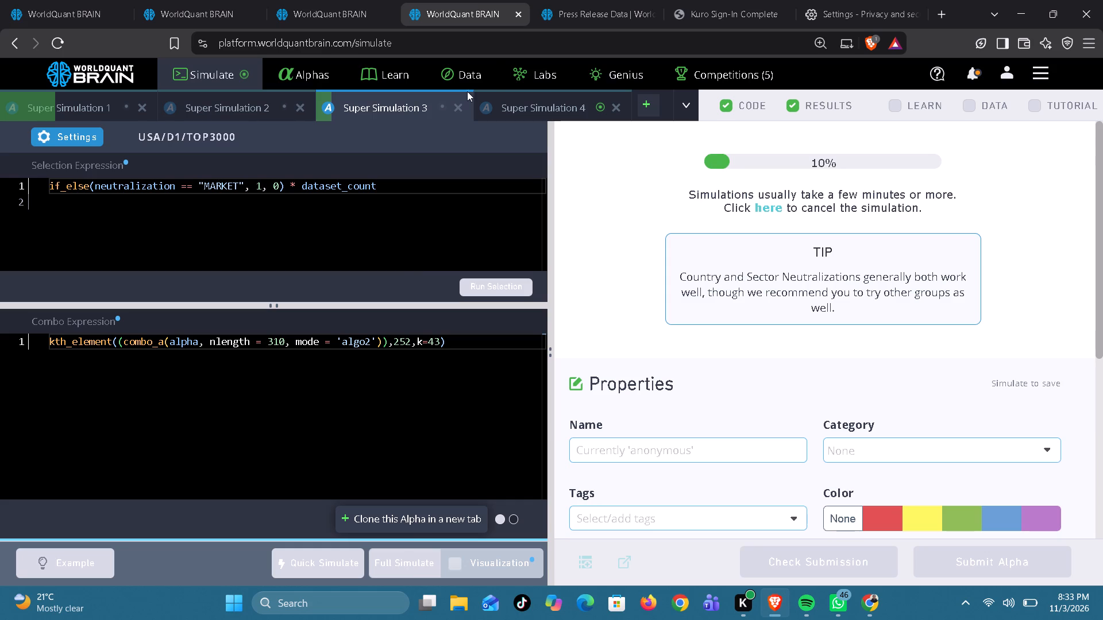
Review Super Simulation 4's IS summary and testing status, and run its Prod Correlation check.
left_click(570, 102)
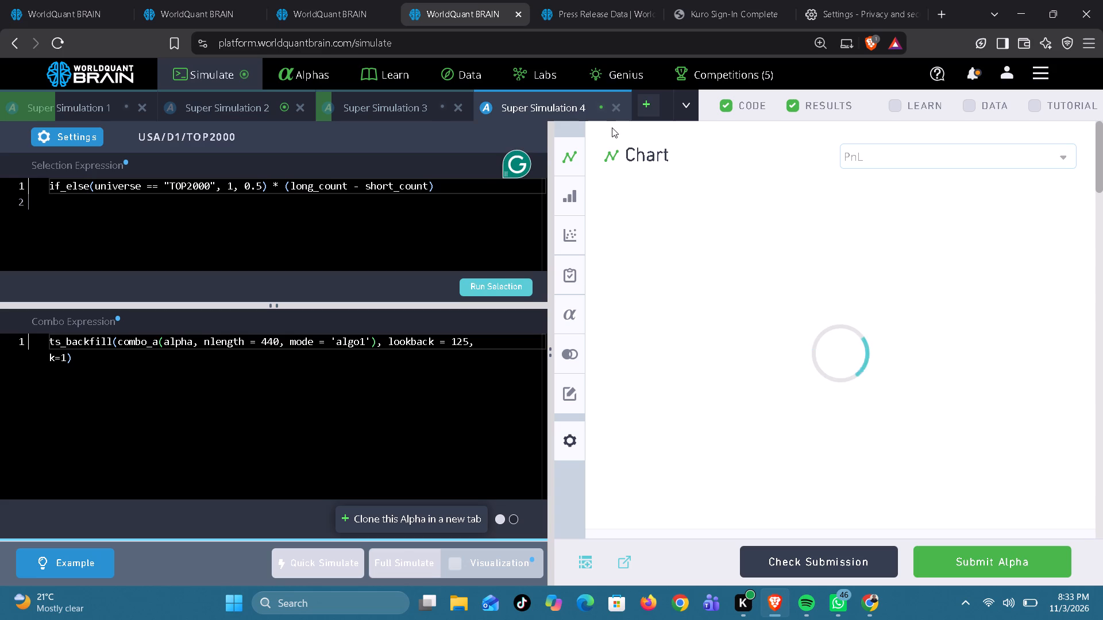
scroll(881, 254, "down", 2)
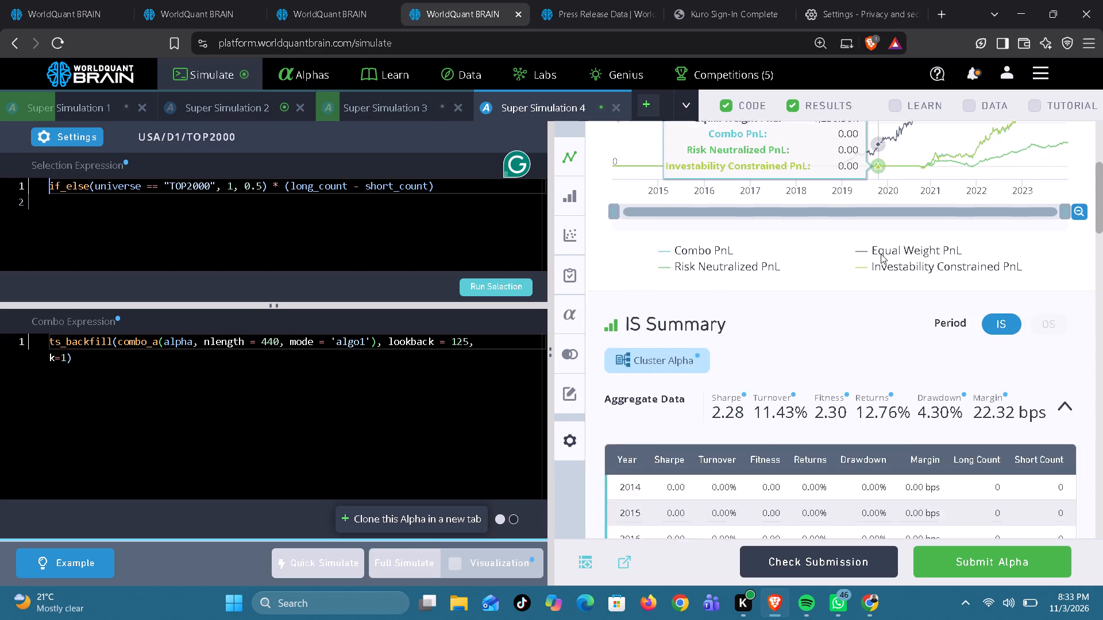
scroll(881, 254, "down", 3)
scroll(881, 254, "up", 1)
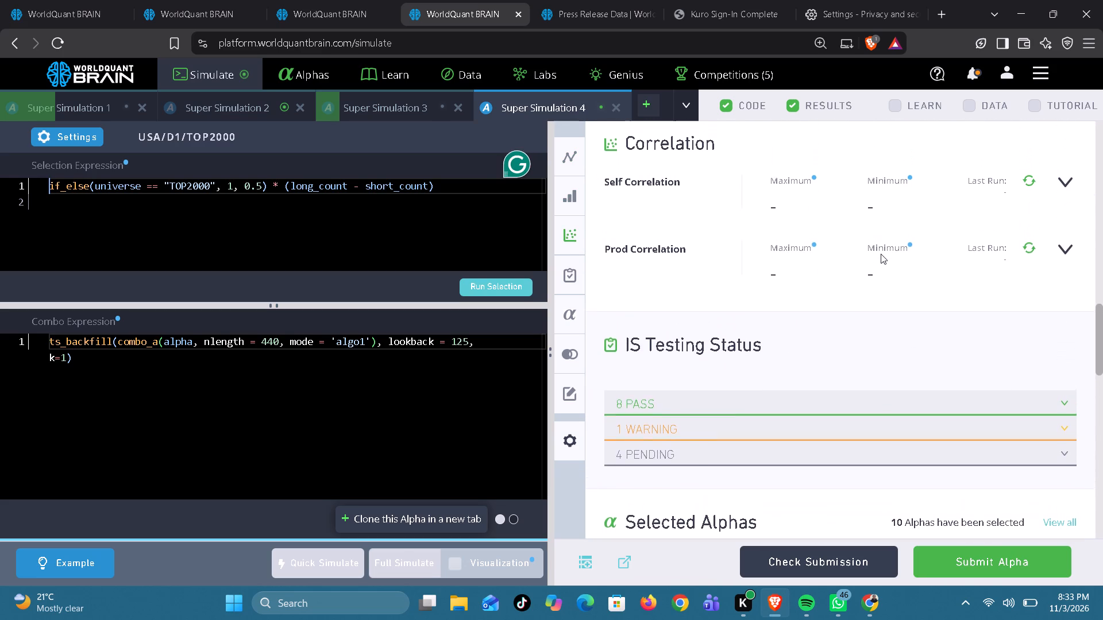
left_click(1026, 246)
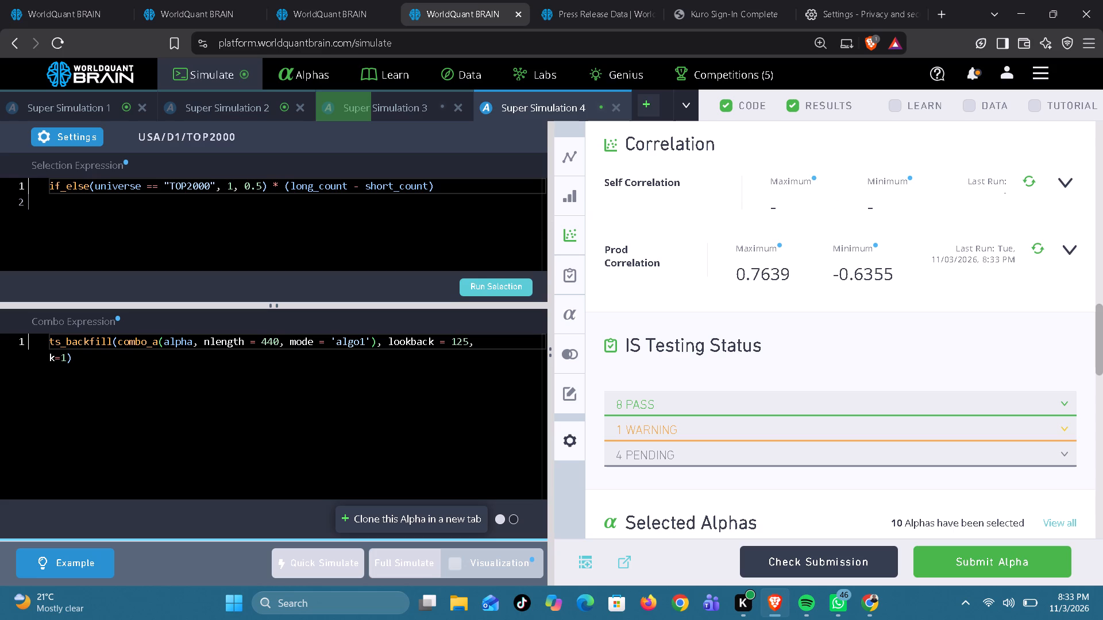
In Super Simulation 4, set the combo expression's nlength to 480, run the selection, and start a full simulation.
left_click(272, 342)
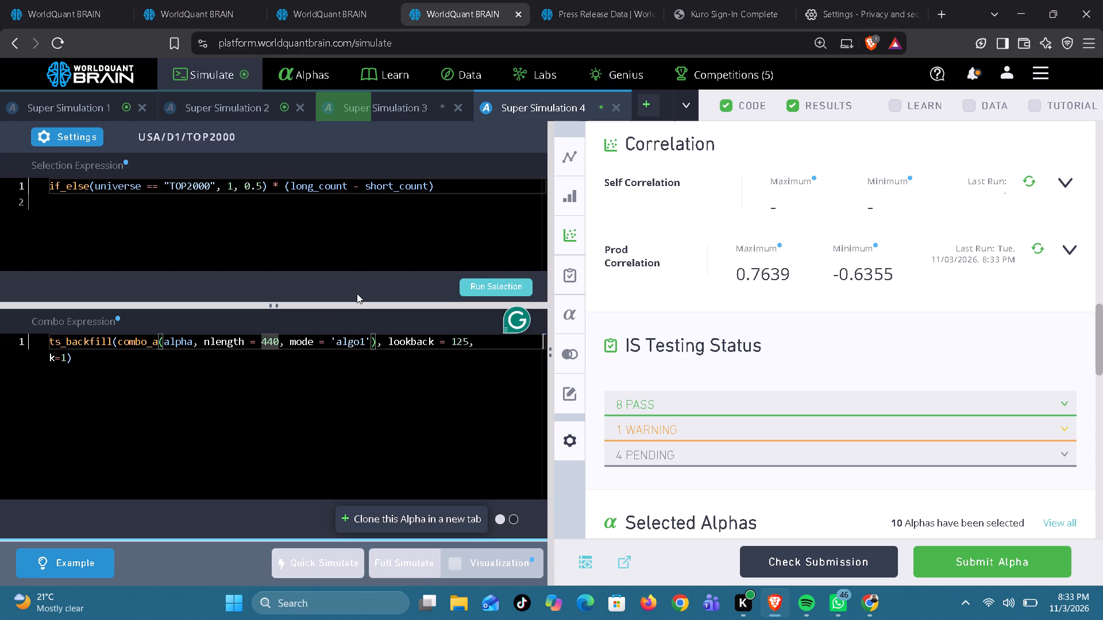
key("BackSpace")
key("8")
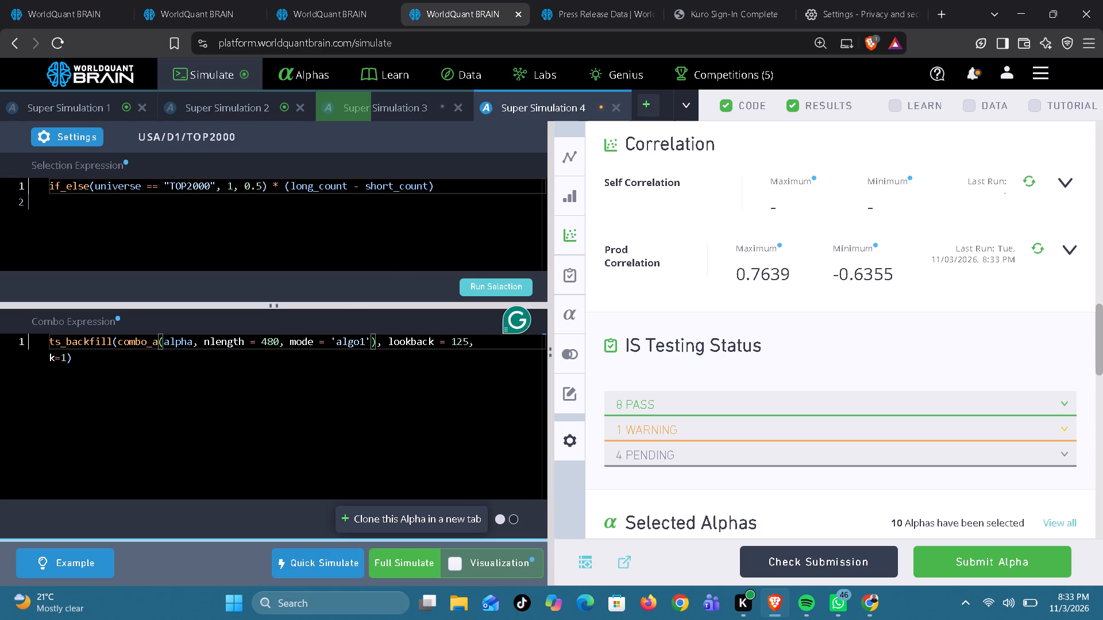
left_click(476, 285)
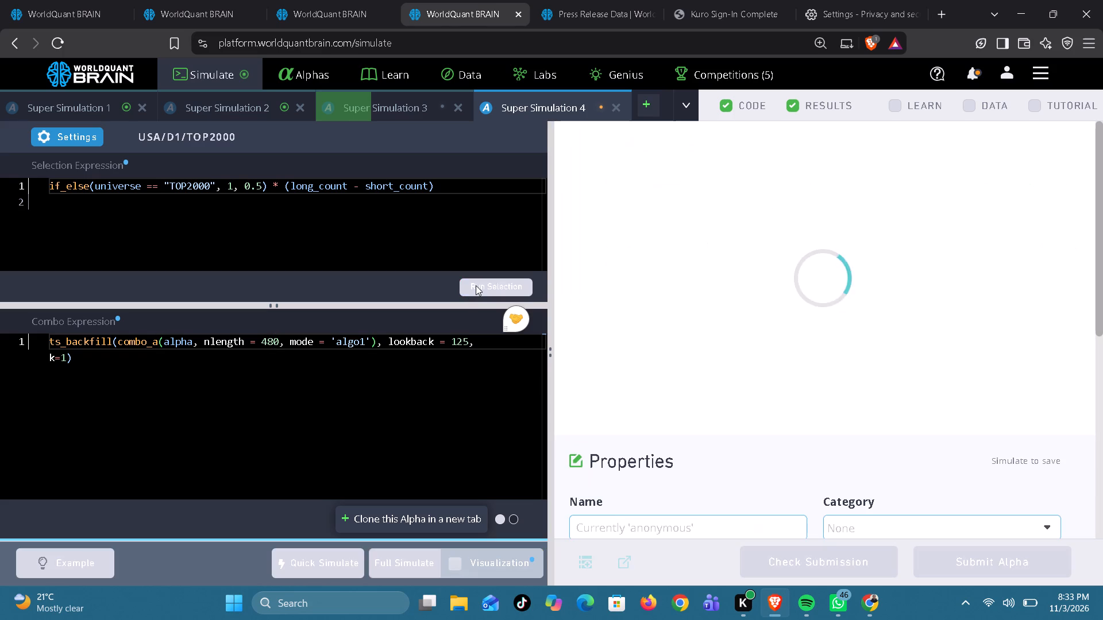
left_click(400, 554)
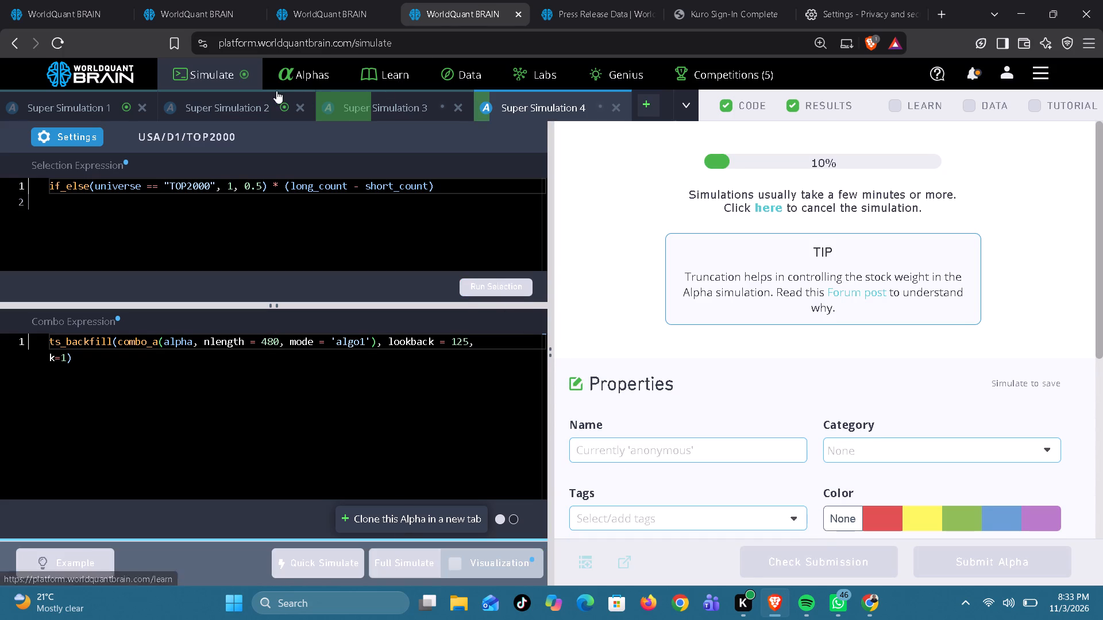
In Super Simulation 2, set the combo expression's nlength to 535, run the selection, and start a full simulation.
left_click(254, 100)
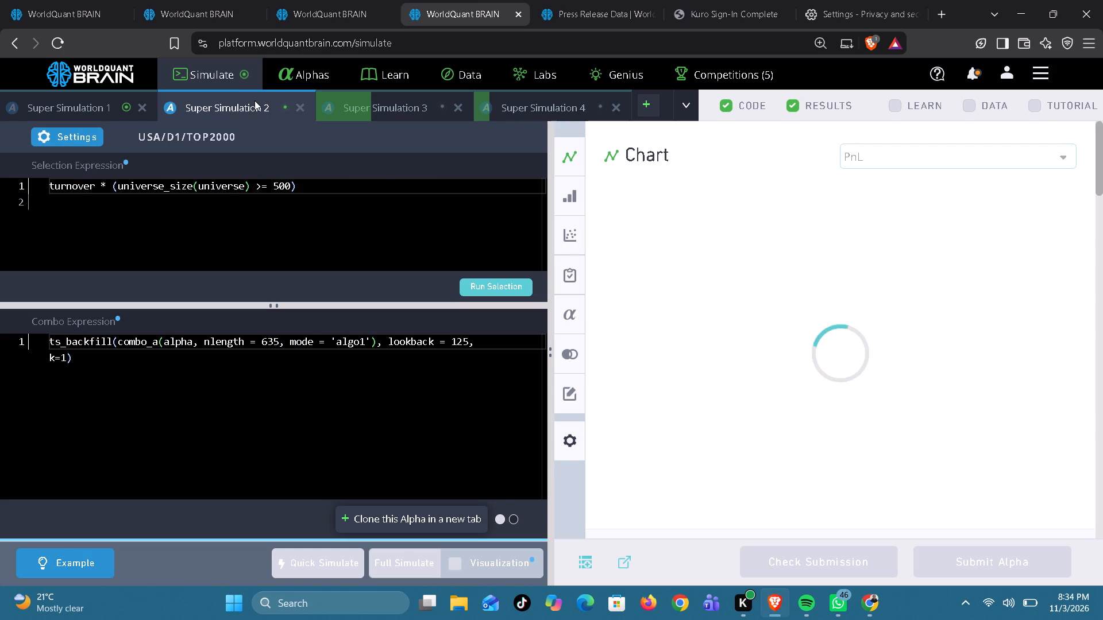
left_click(269, 338)
key("BackSpace")
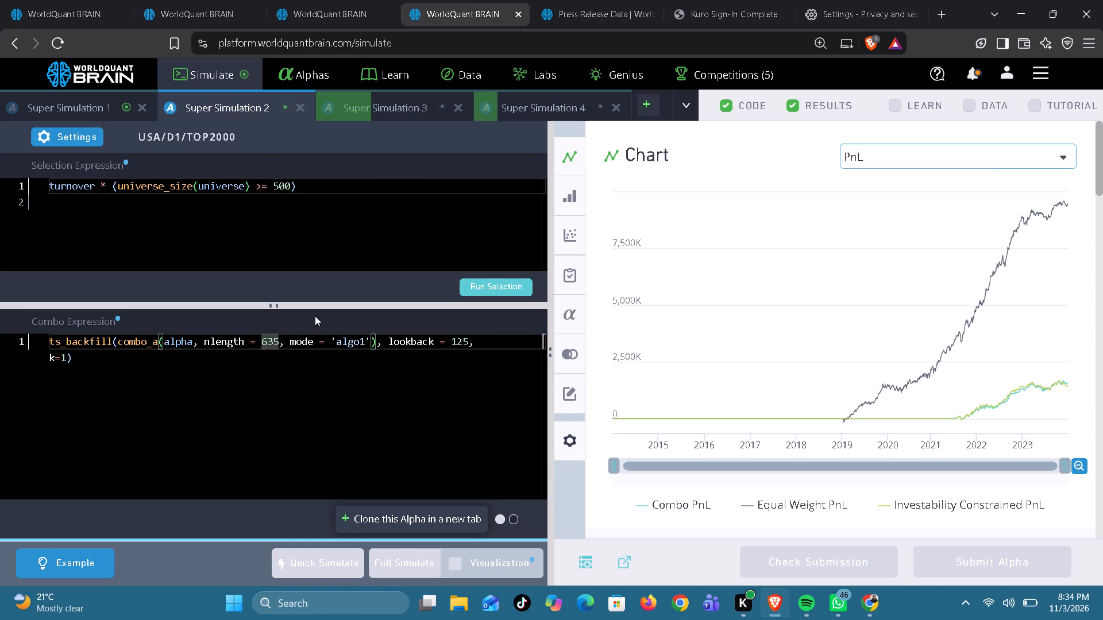
key("5")
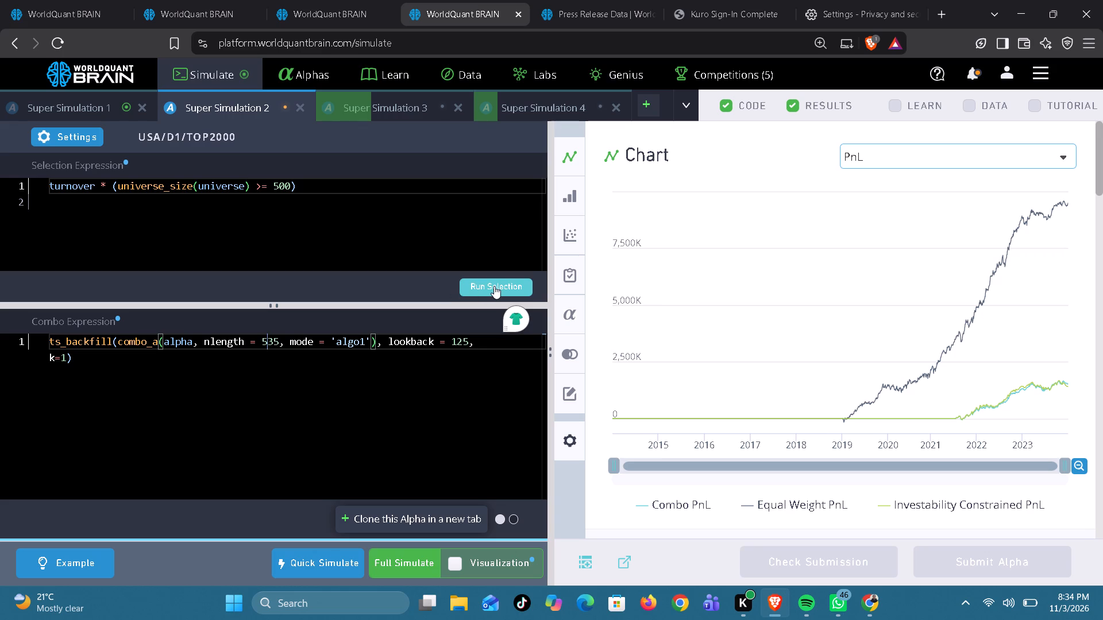
left_click(496, 286)
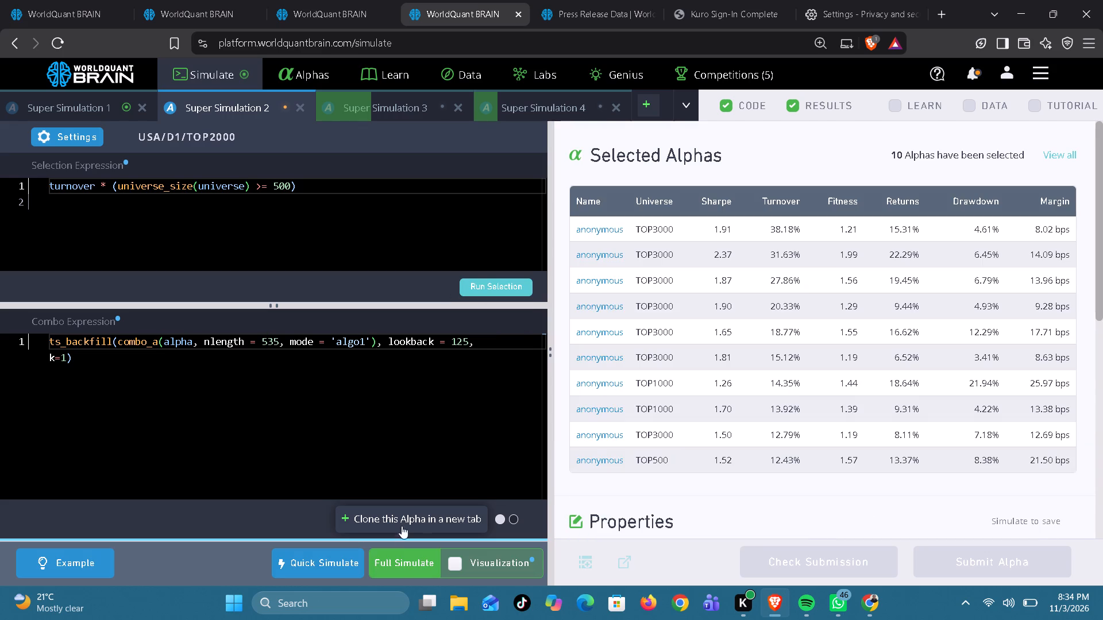
left_click(394, 561)
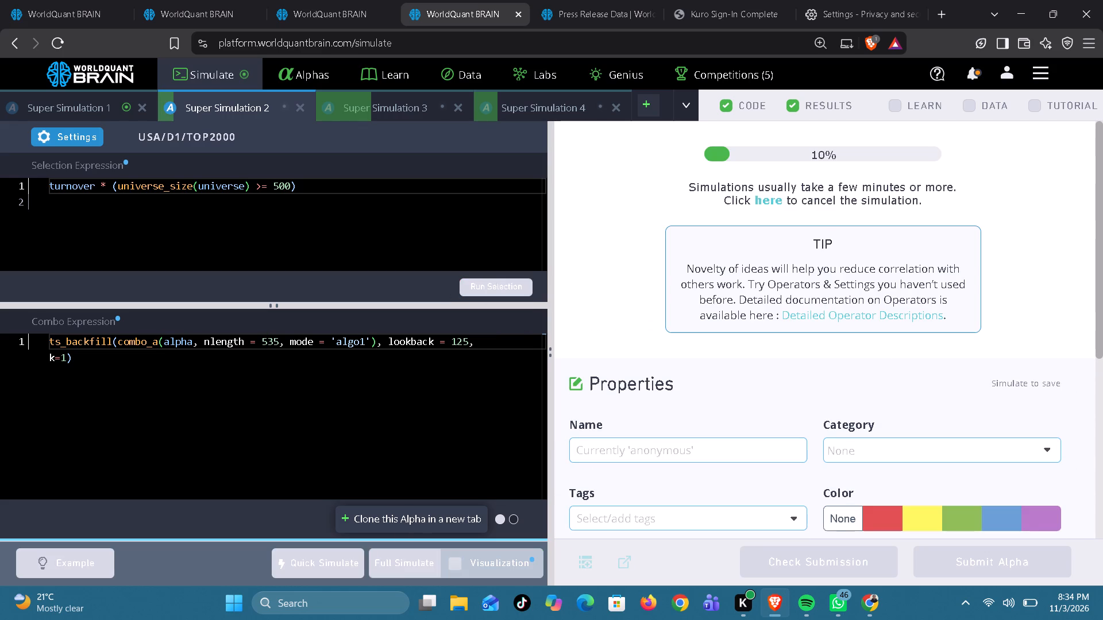
In Super Simulation 1, set the combo expression's nlength to 486, run the selection, and start a full simulation.
left_click(93, 103)
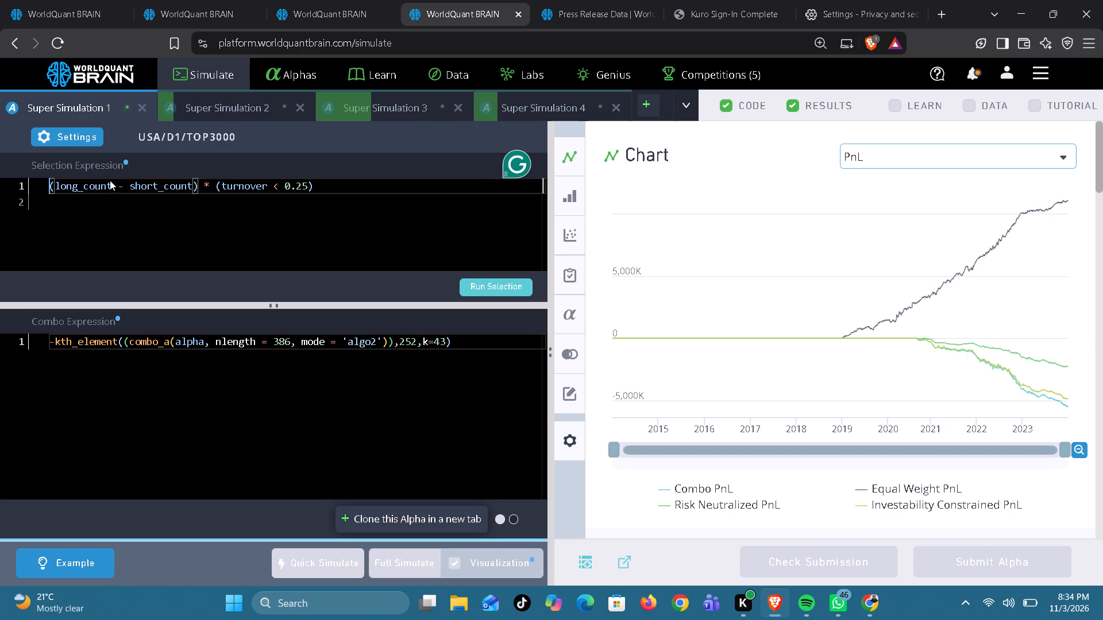
left_click(277, 343)
key("BackSpace")
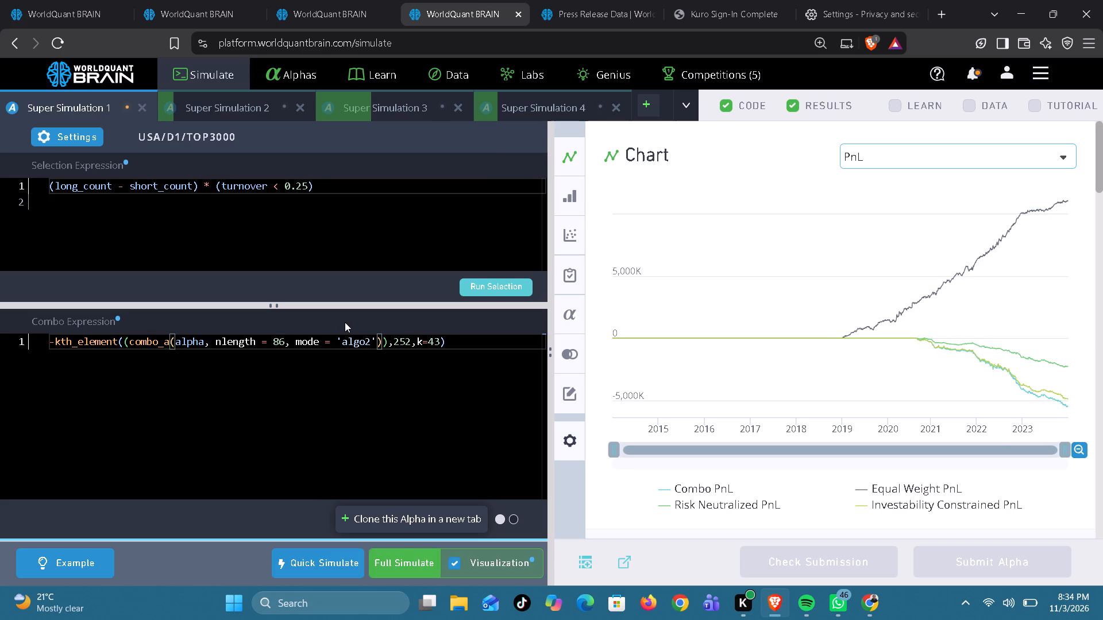
key("4")
left_click(510, 286)
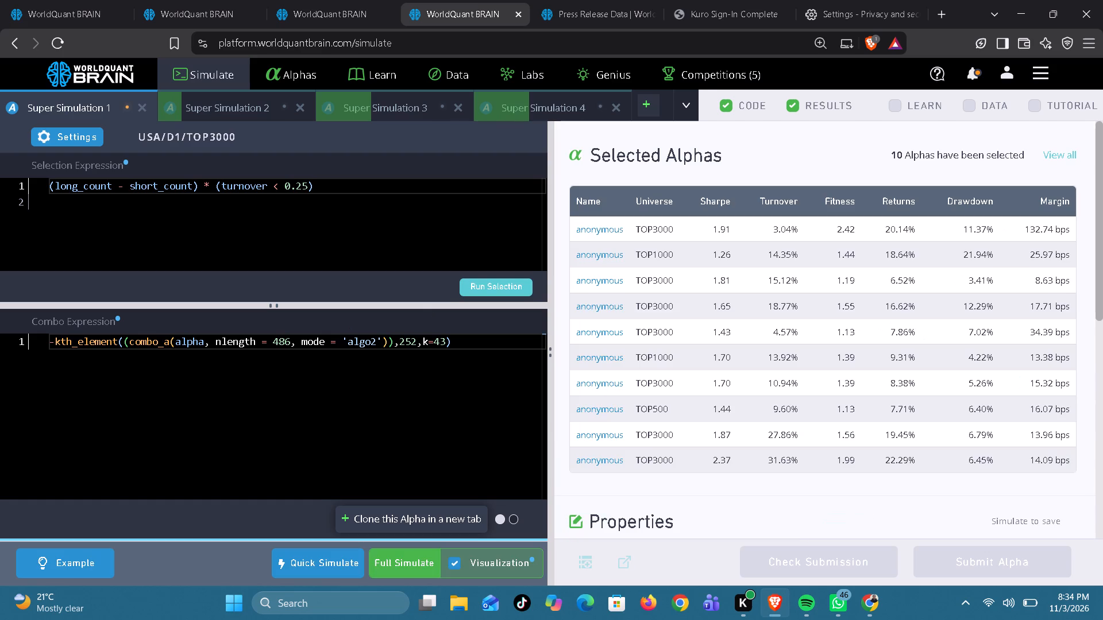
left_click(395, 571)
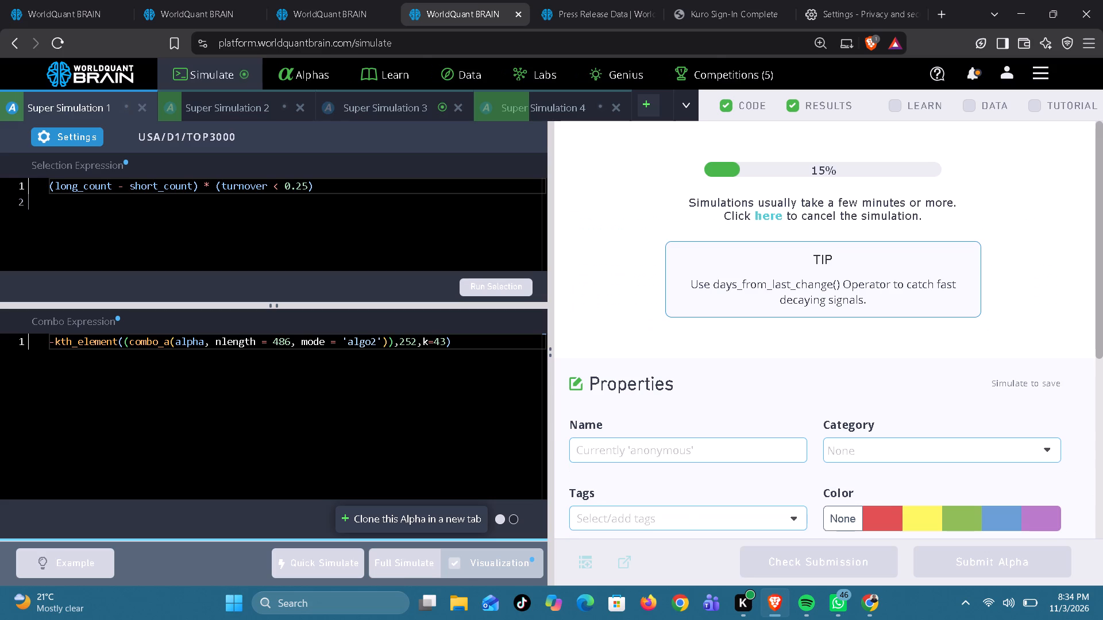
Review Super Simulation 3's IS summary and testing status, and run its Prod Correlation check.
left_click(410, 107)
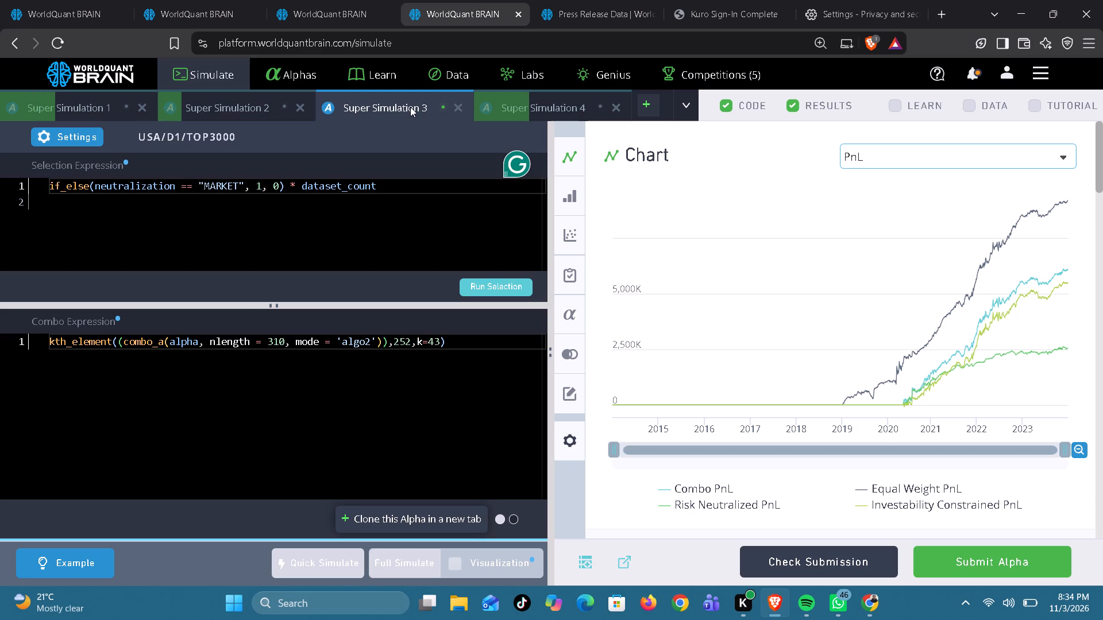
scroll(780, 321, "down", 3)
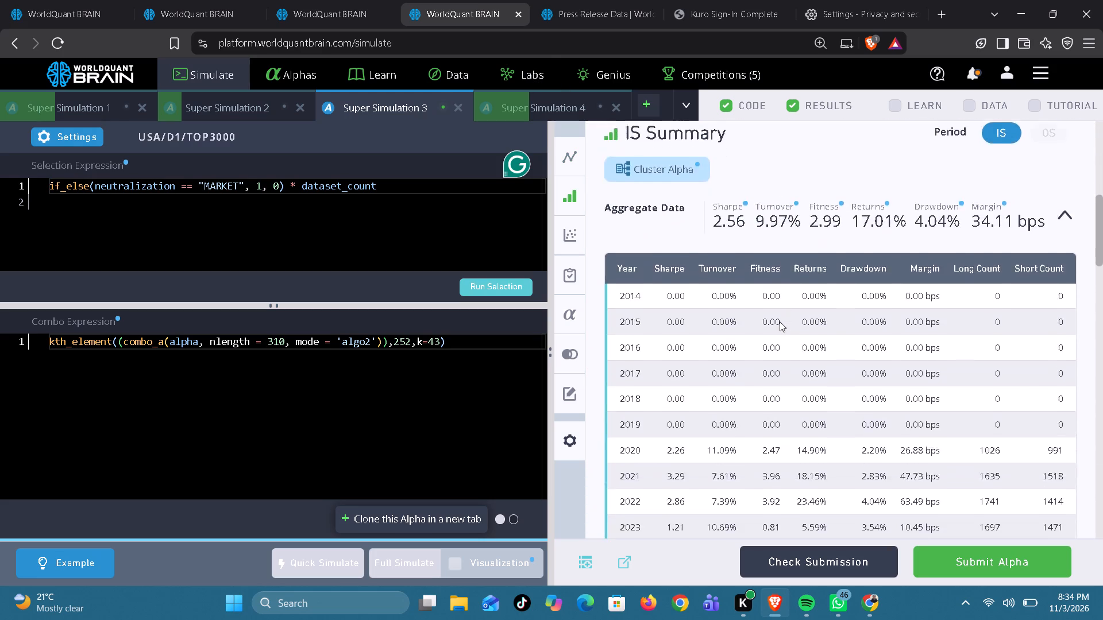
scroll(780, 321, "down", 2)
scroll(780, 321, "up", 2)
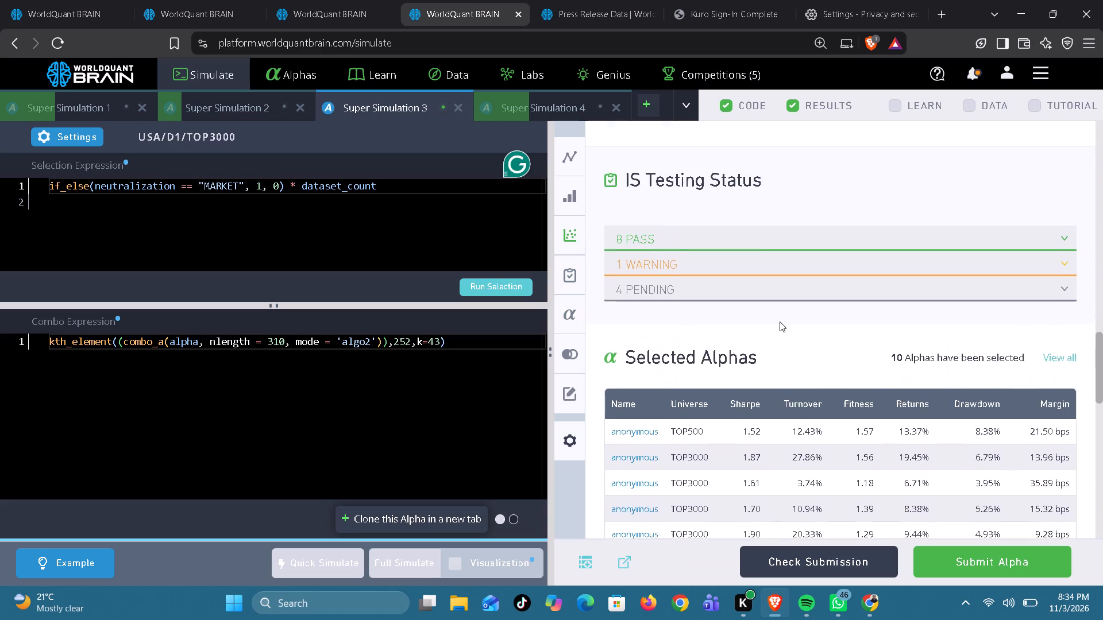
scroll(780, 321, "up", 1)
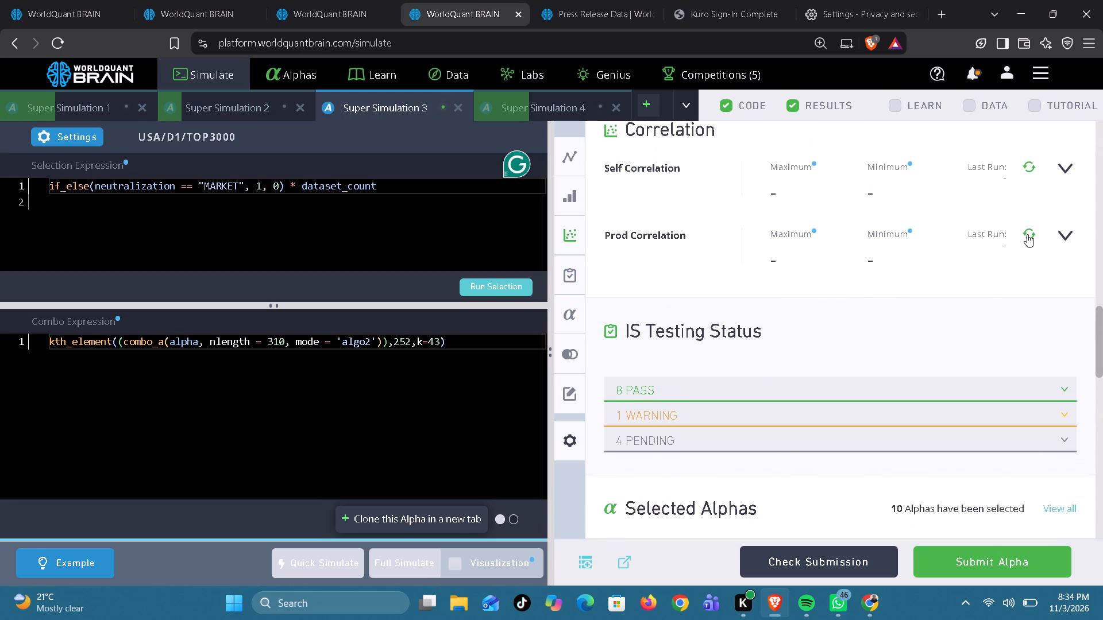
left_click(1027, 234)
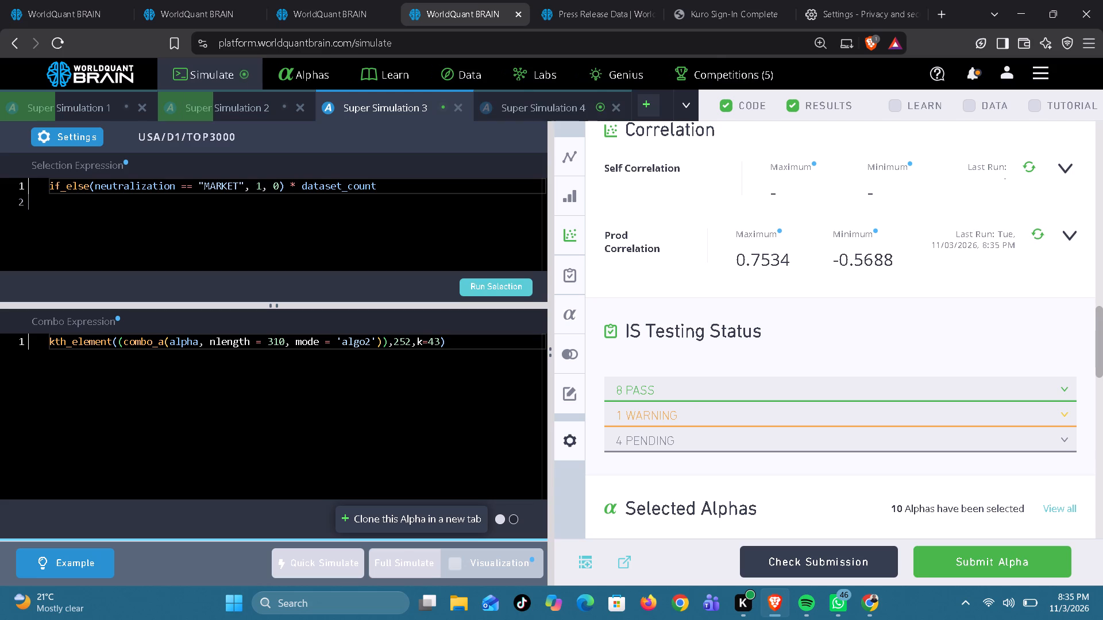
In Super Simulation 3, set the combo expression's nlength to 350, run the selection, and start a full simulation.
left_click(277, 344)
key("BackSpace")
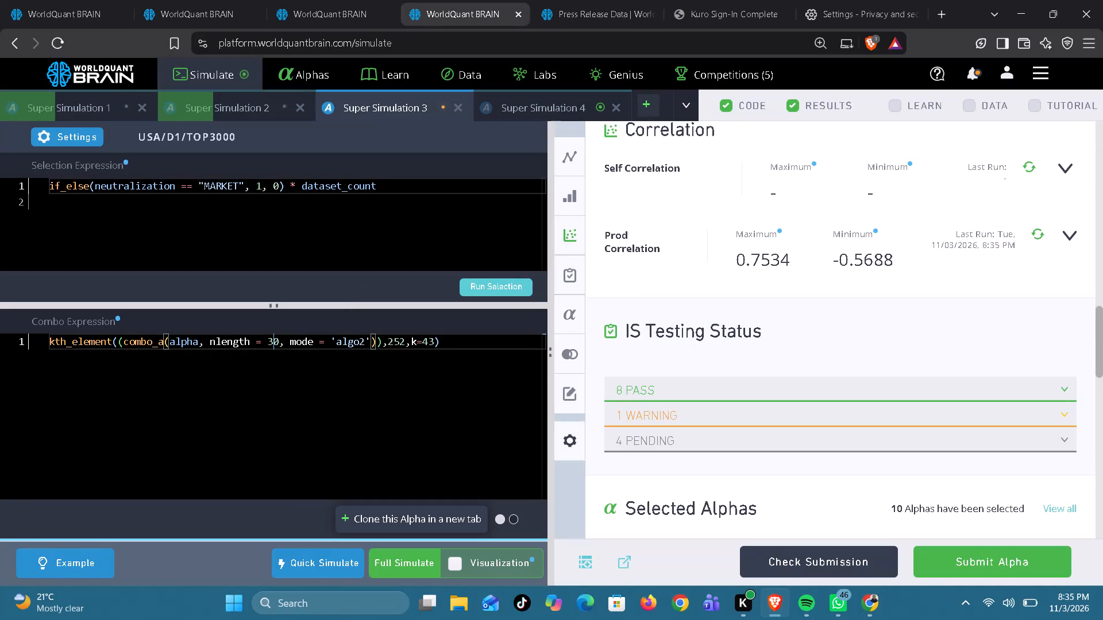
key("5")
left_click(493, 289)
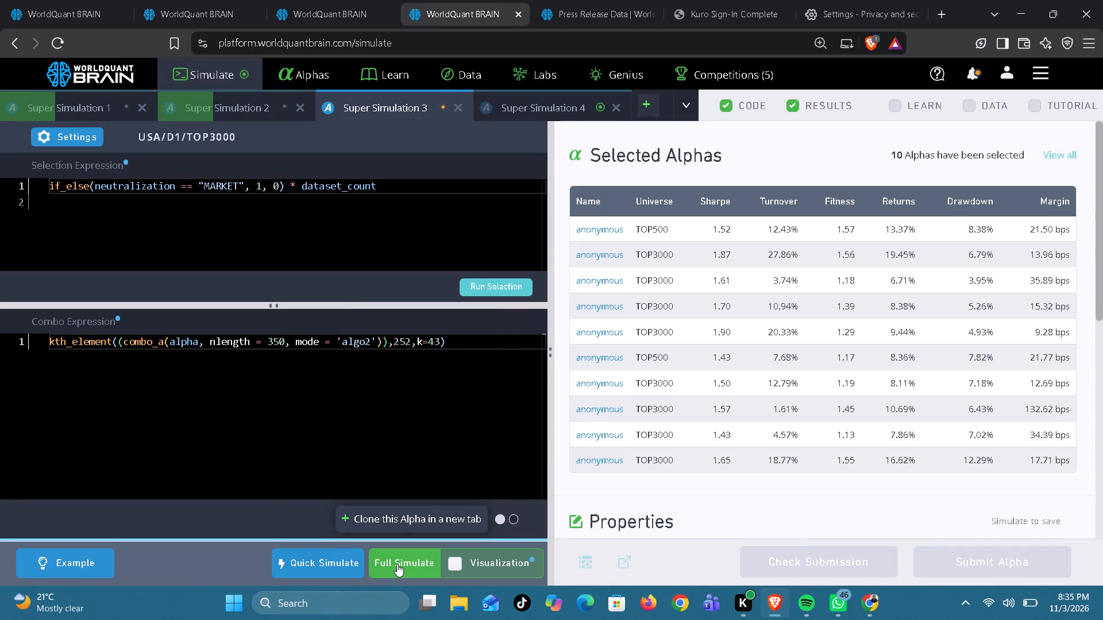
left_click(397, 564)
Review Super Simulation 4's IS summary and testing status, and run its Prod Correlation check.
left_click(542, 101)
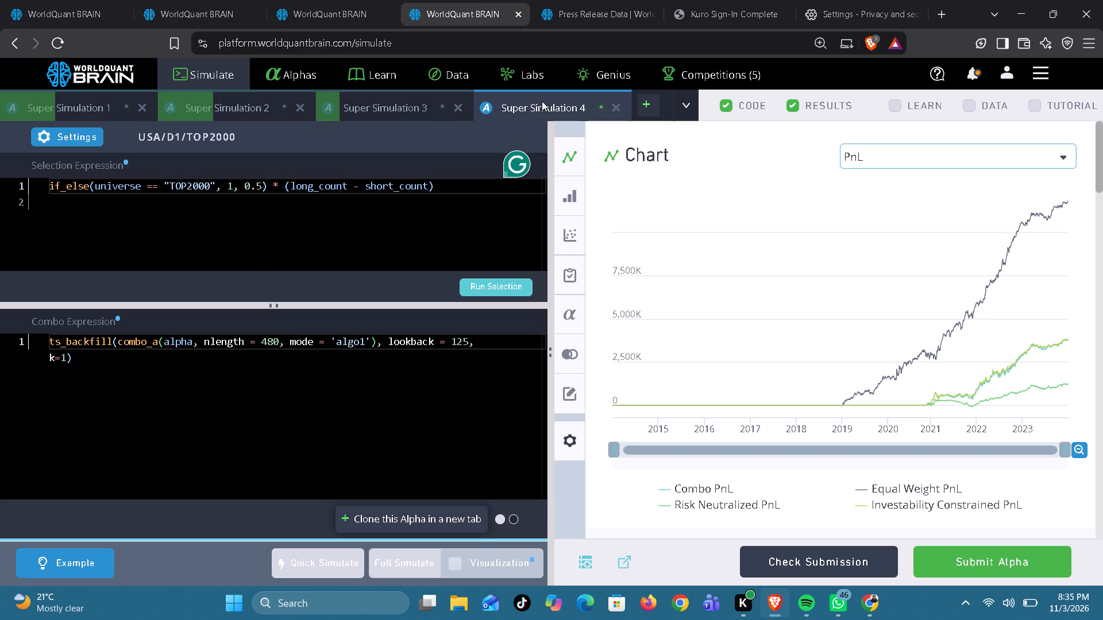
scroll(706, 363, "down", 2)
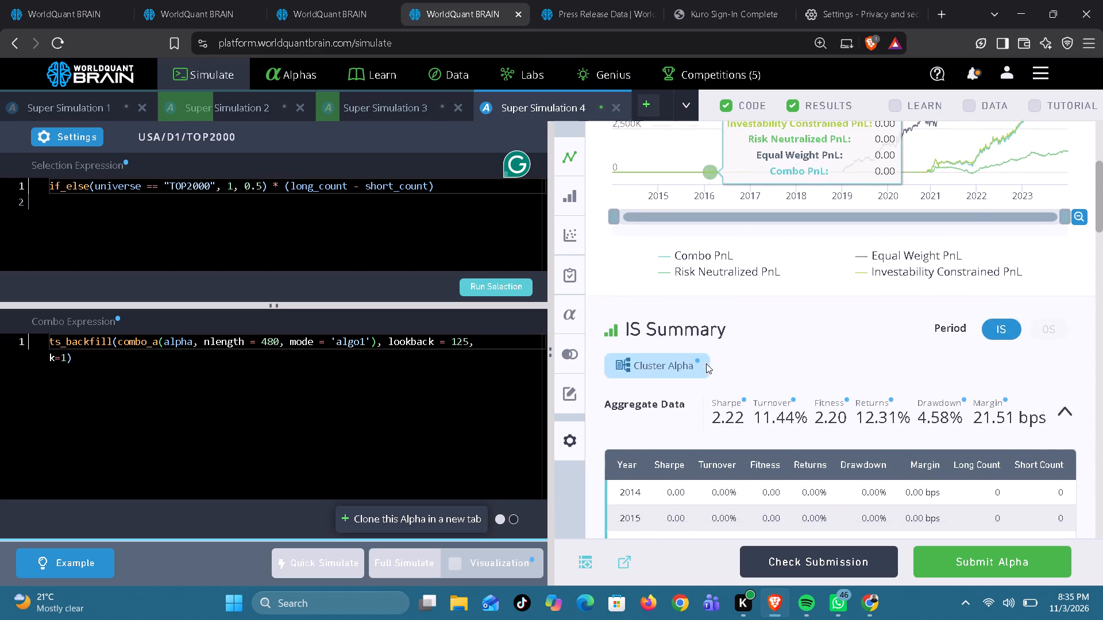
scroll(706, 363, "down", 3)
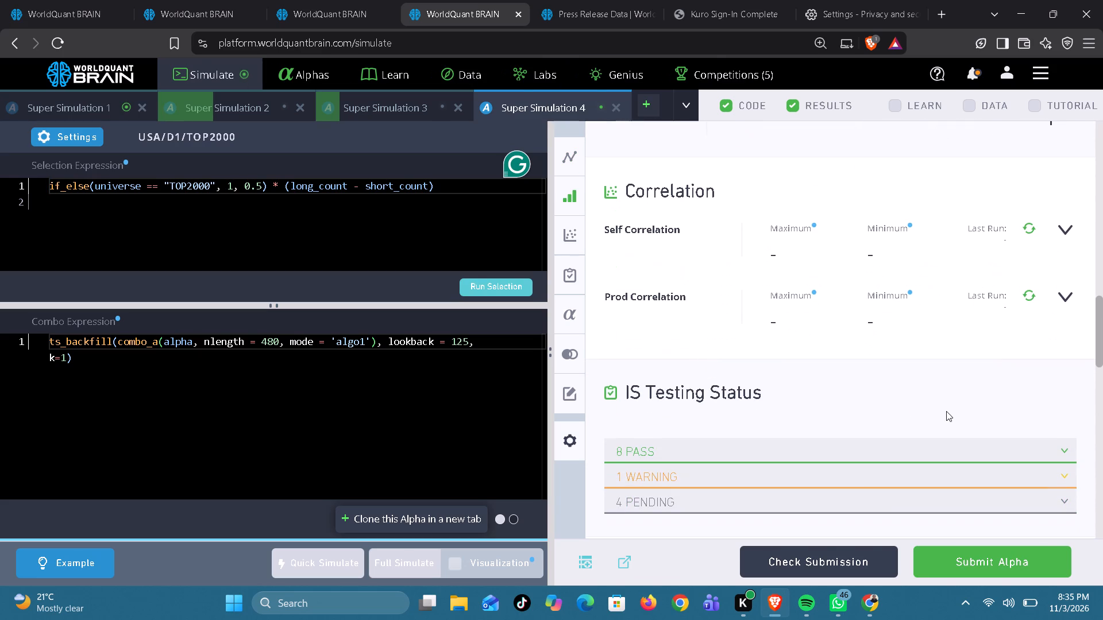
left_click(1025, 293)
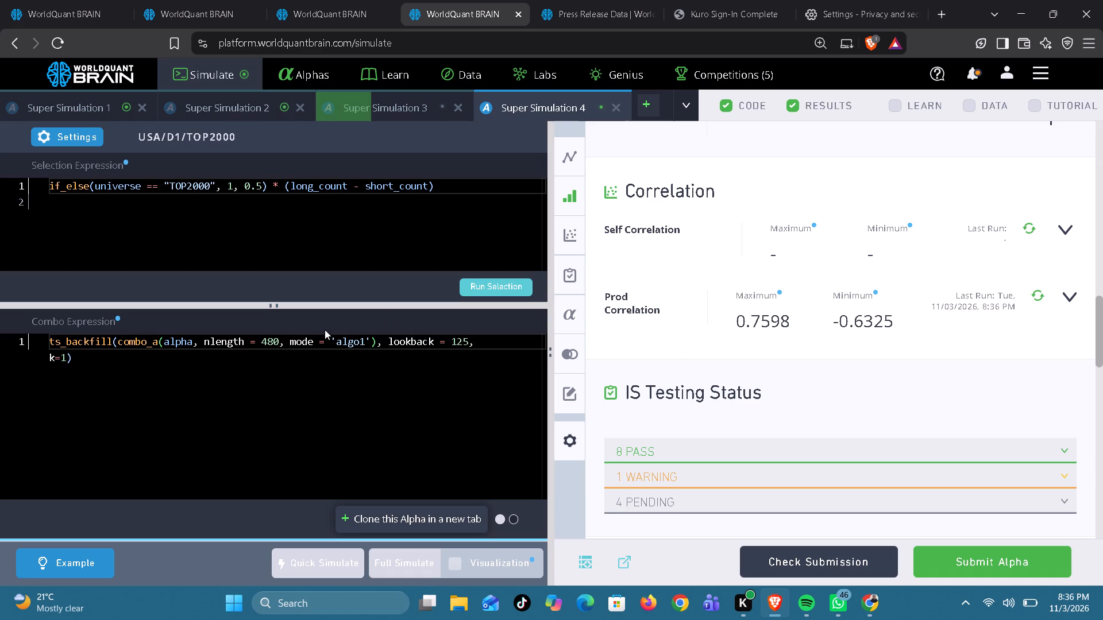
In Super Simulation 4, set the combo expression's nlength to 460, run the selection, and start a full simulation.
left_click(273, 342)
key("BackSpace")
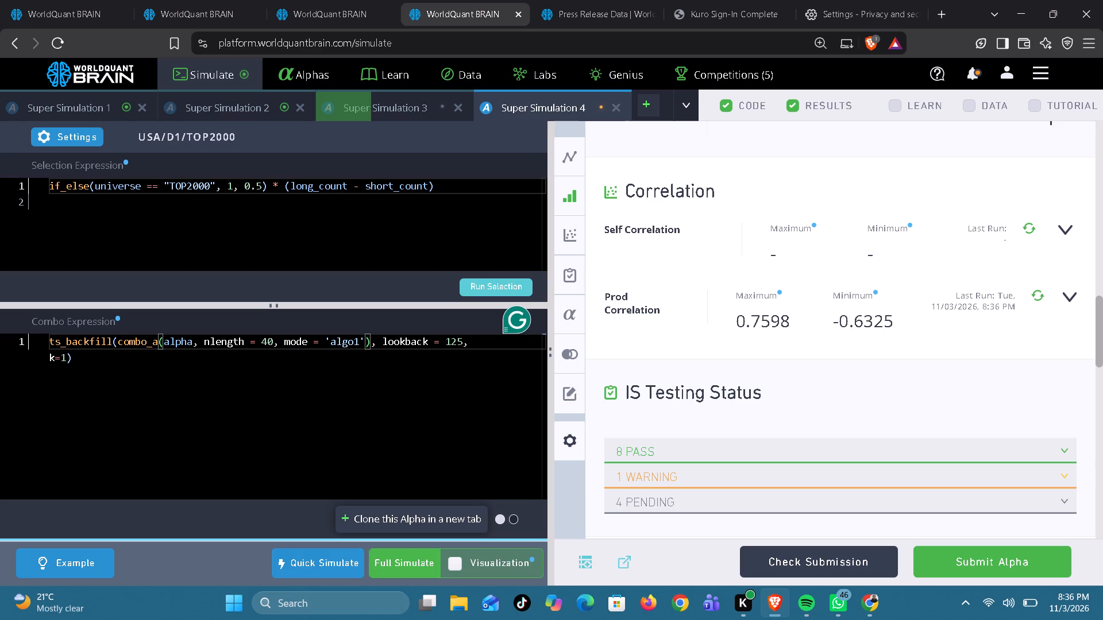
key("6")
left_click(492, 288)
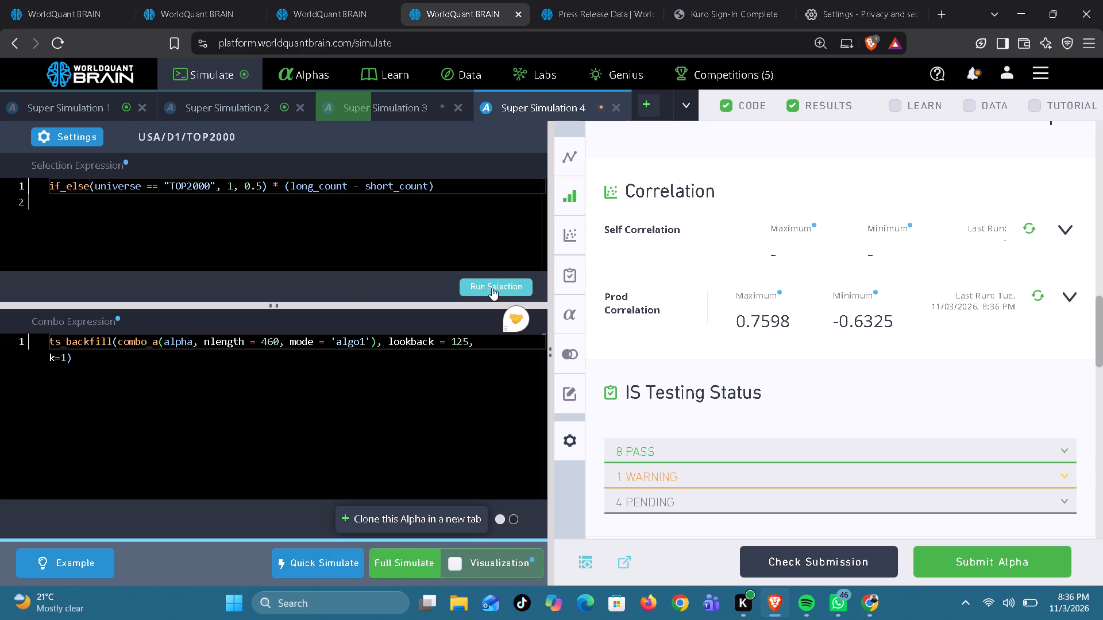
left_click(492, 288)
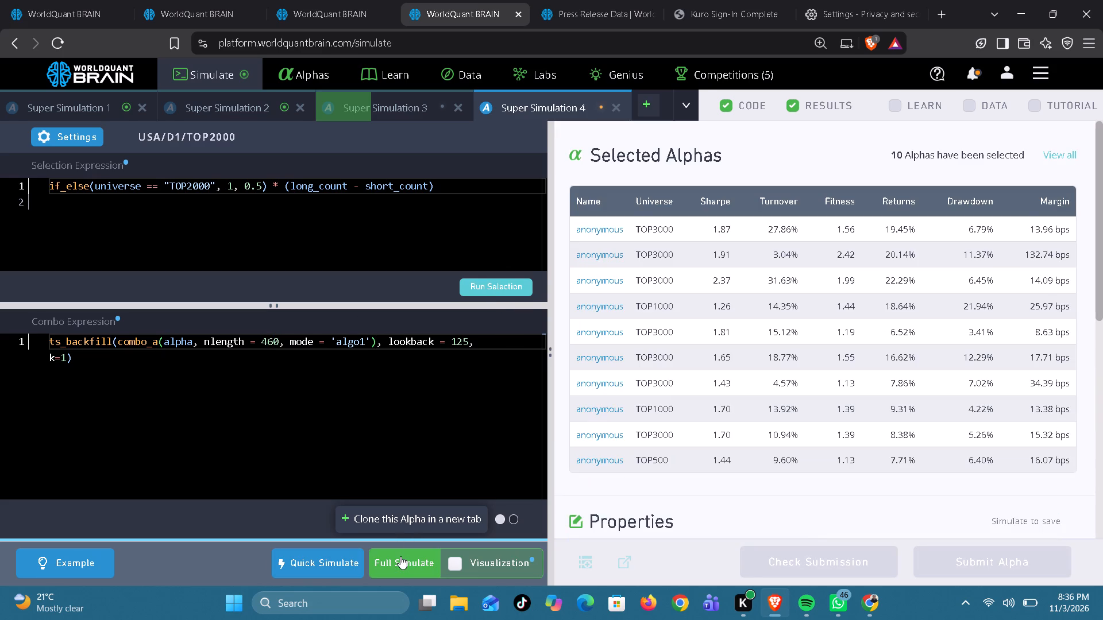
left_click(400, 556)
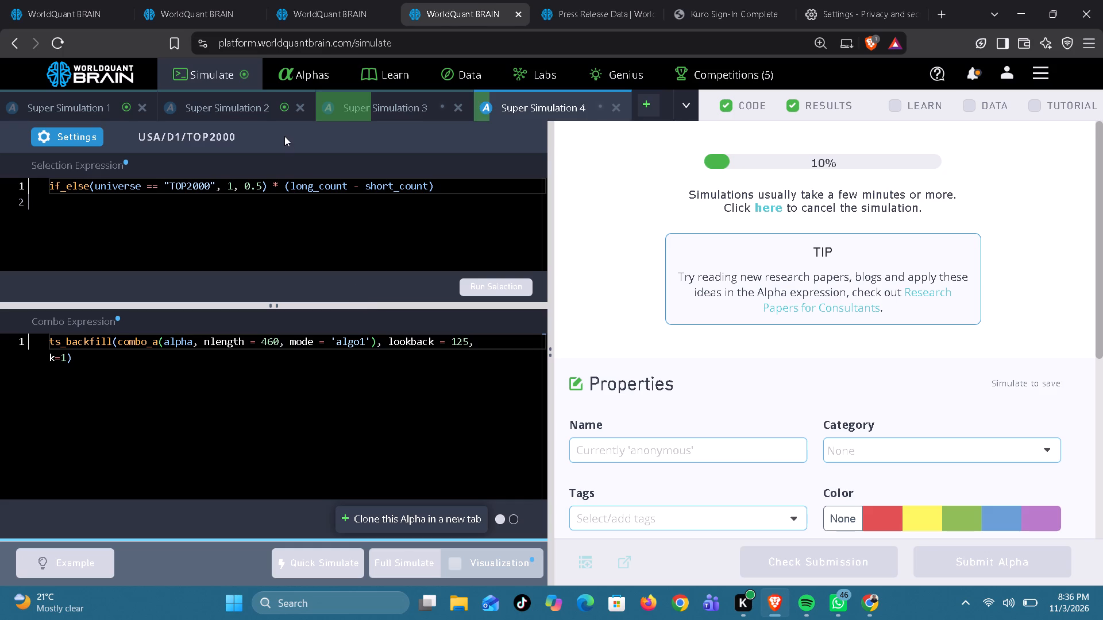
In Super Simulation 1, set the combo expression's nlength to 476, run the selection, and start a full simulation.
left_click(253, 110)
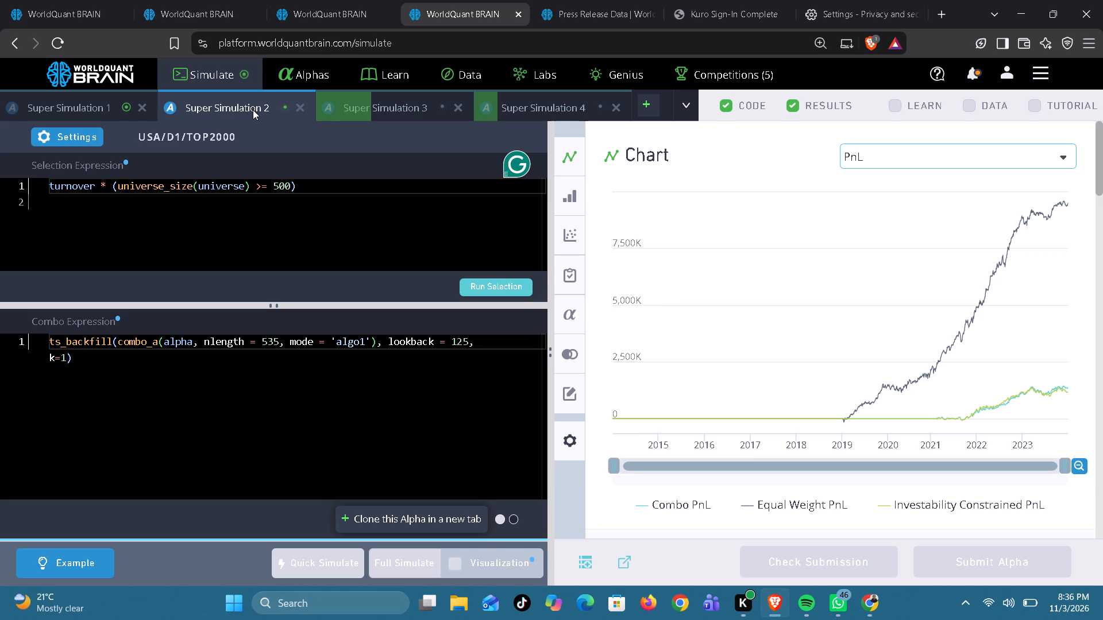
left_click(103, 106)
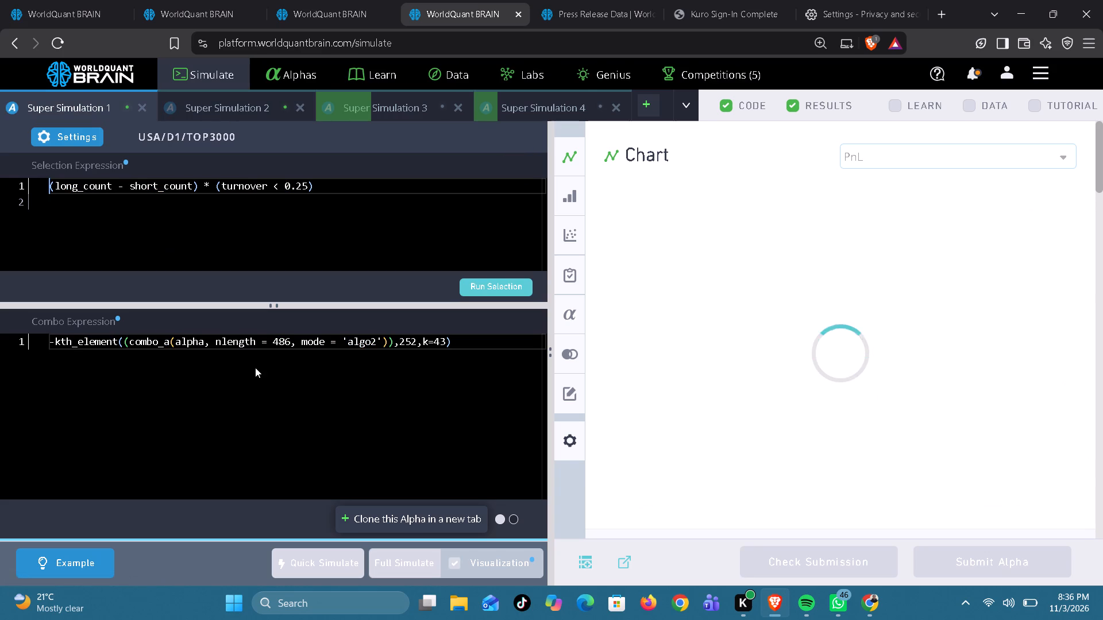
left_click(284, 341)
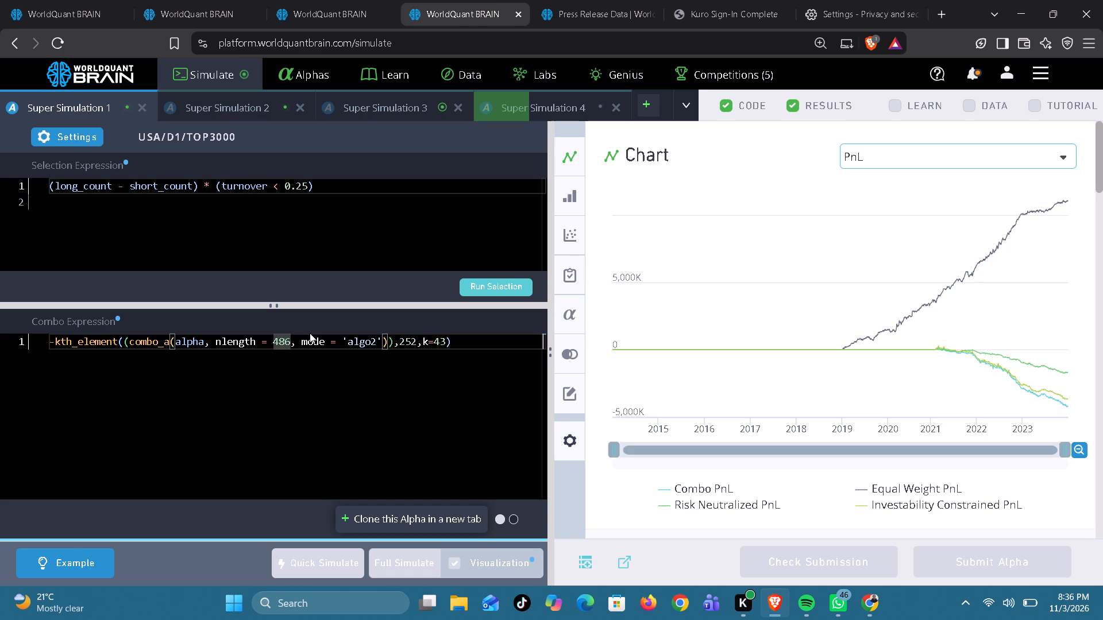
key("BackSpace")
key("7")
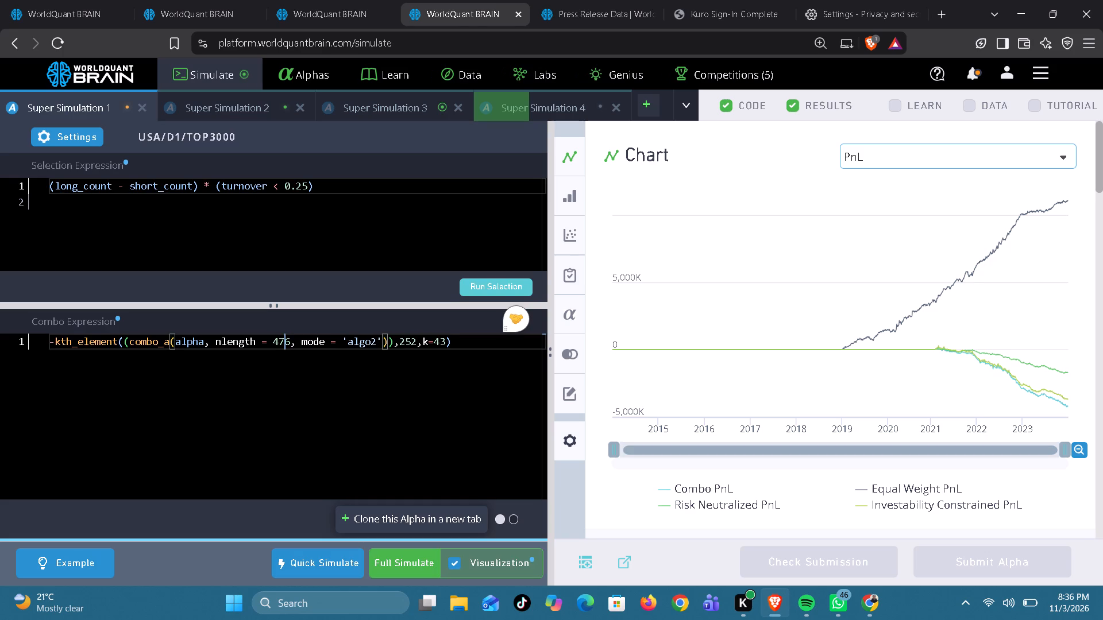
left_click(502, 284)
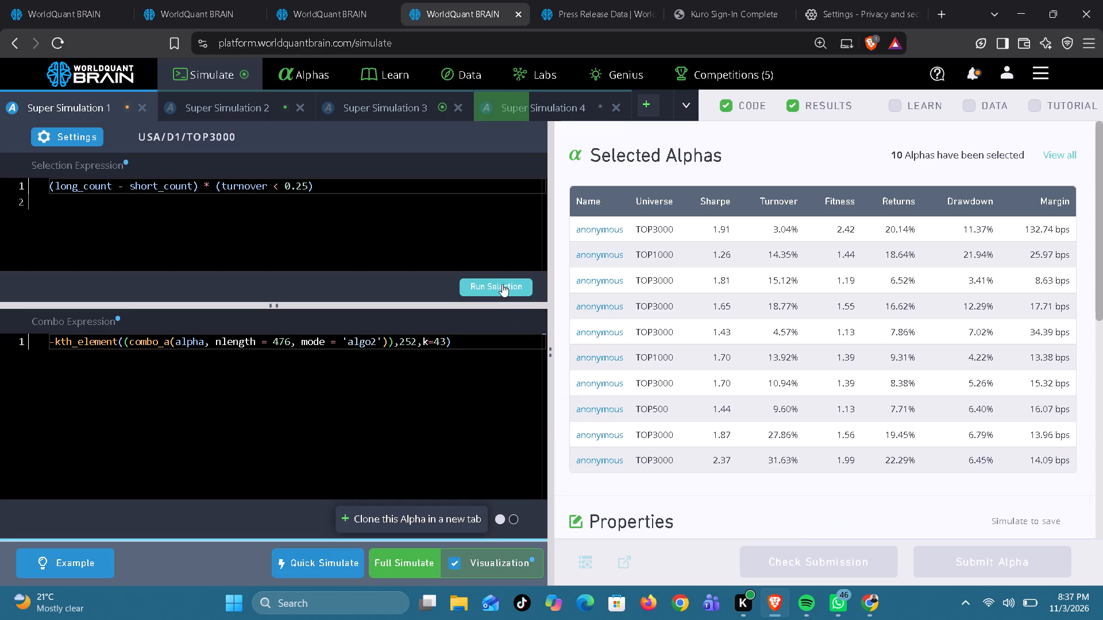
left_click(402, 107)
left_click(403, 564)
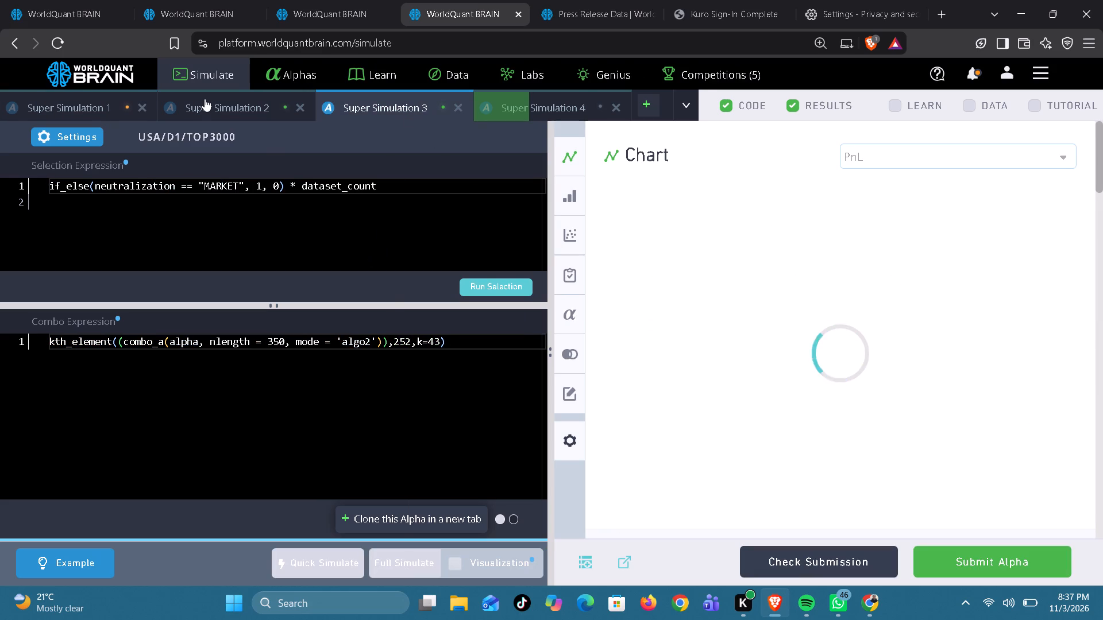
left_click(205, 99)
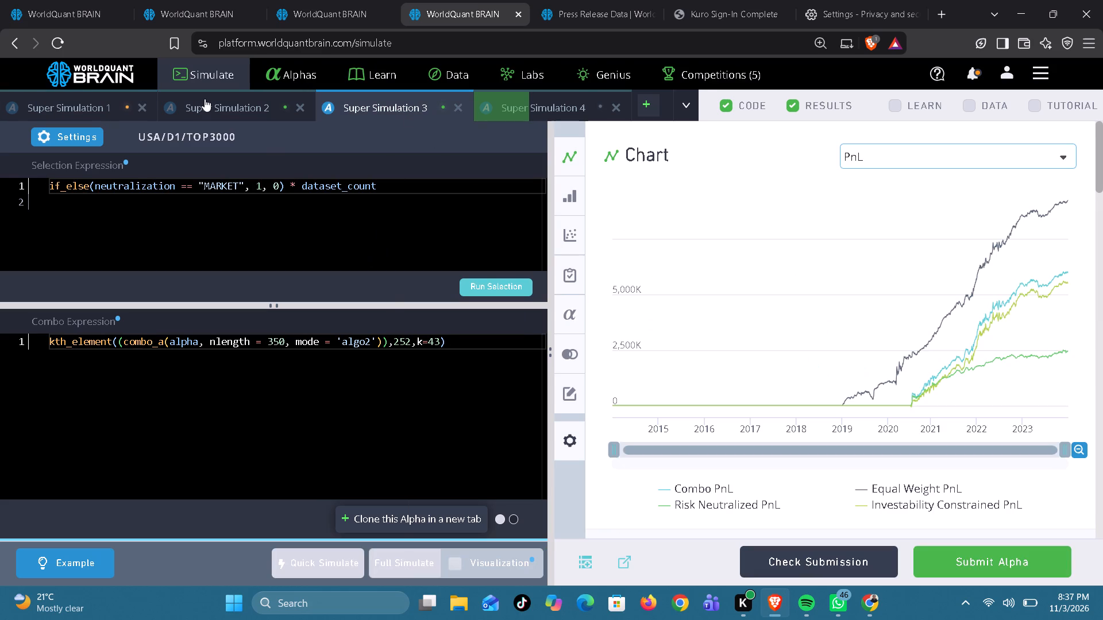
left_click(105, 104)
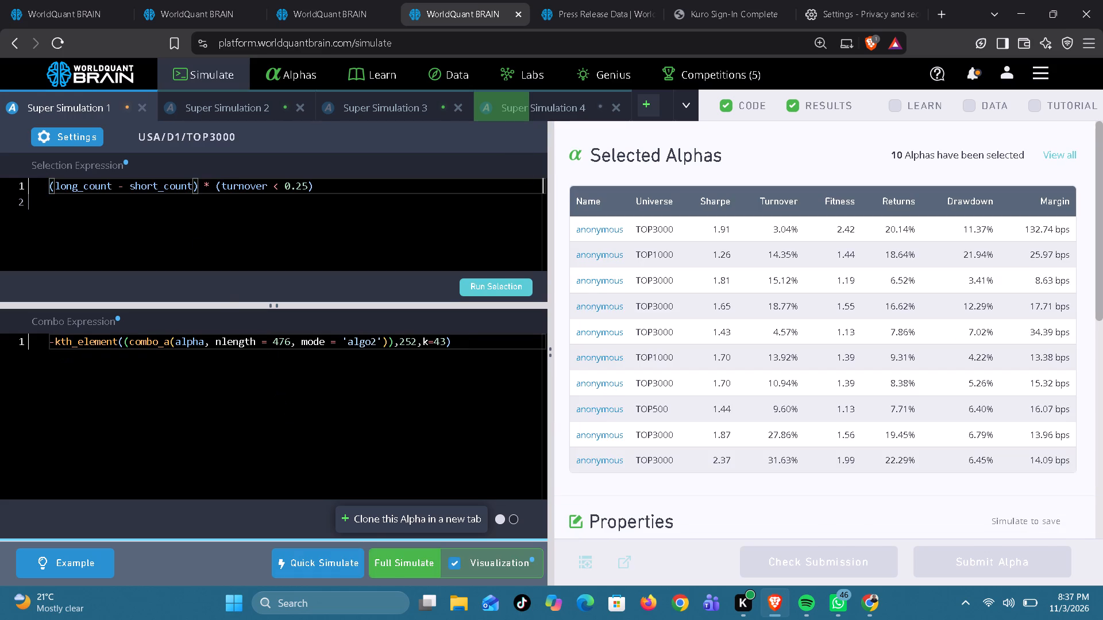
left_click(400, 568)
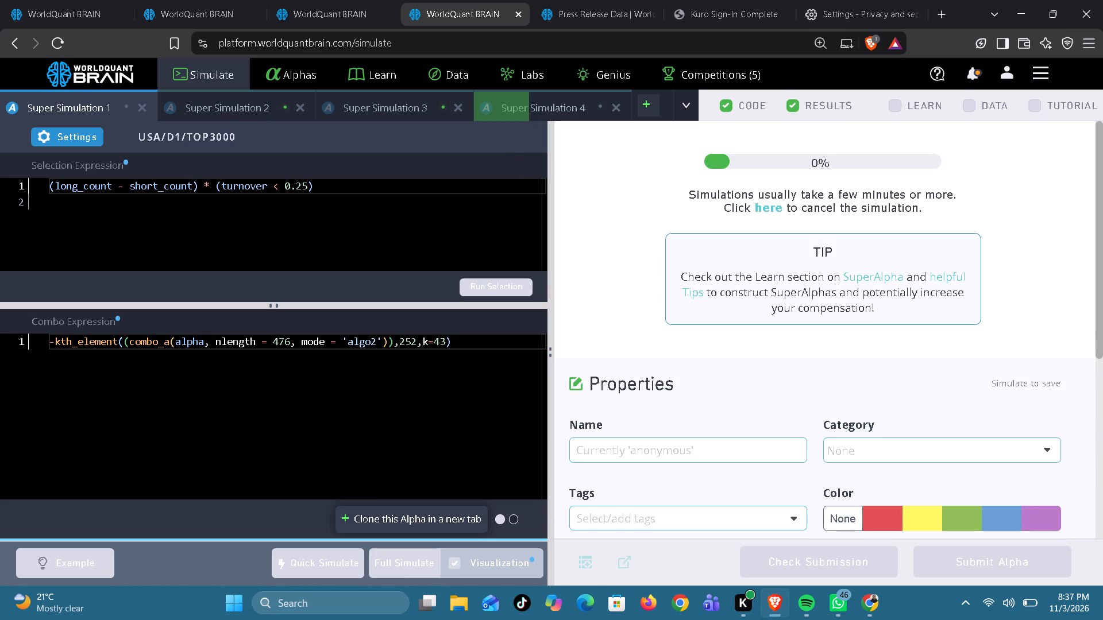
In Super Simulation 2, set the combo expression's nlength to 545, run the selection, and start a full simulation.
double_click(215, 97)
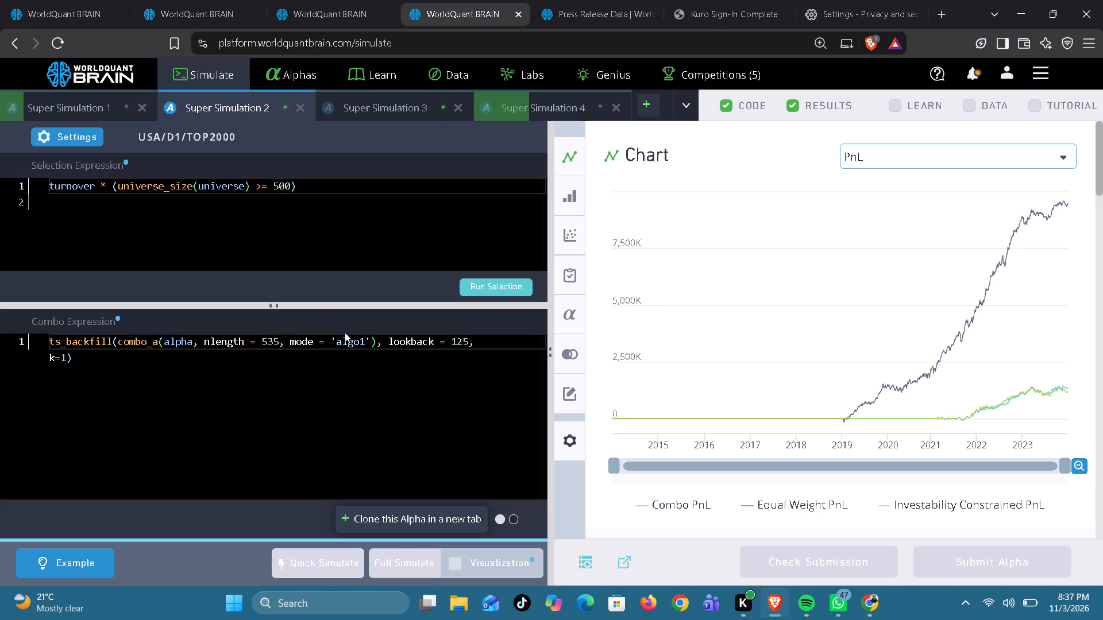
left_click(275, 338)
key("BackSpace")
key("4")
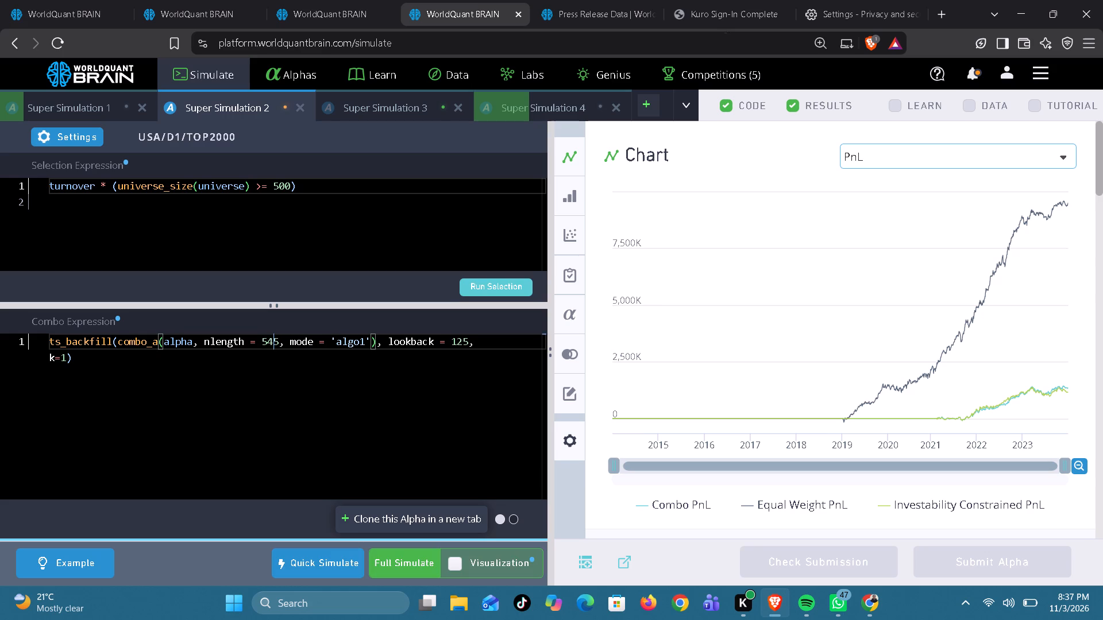
left_click(491, 278)
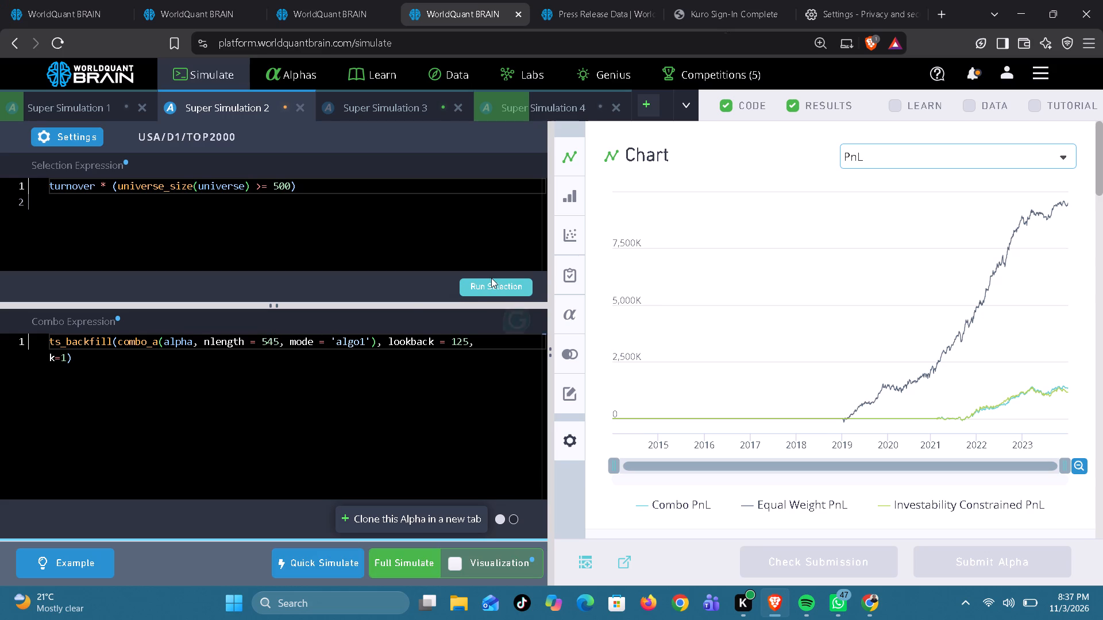
left_click(491, 286)
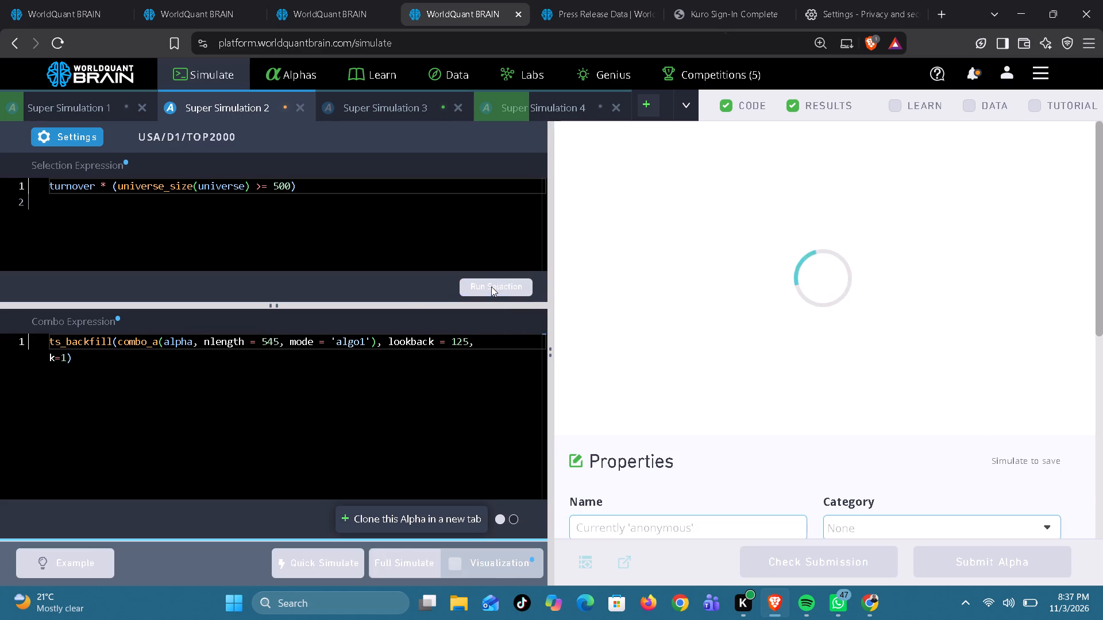
left_click(411, 558)
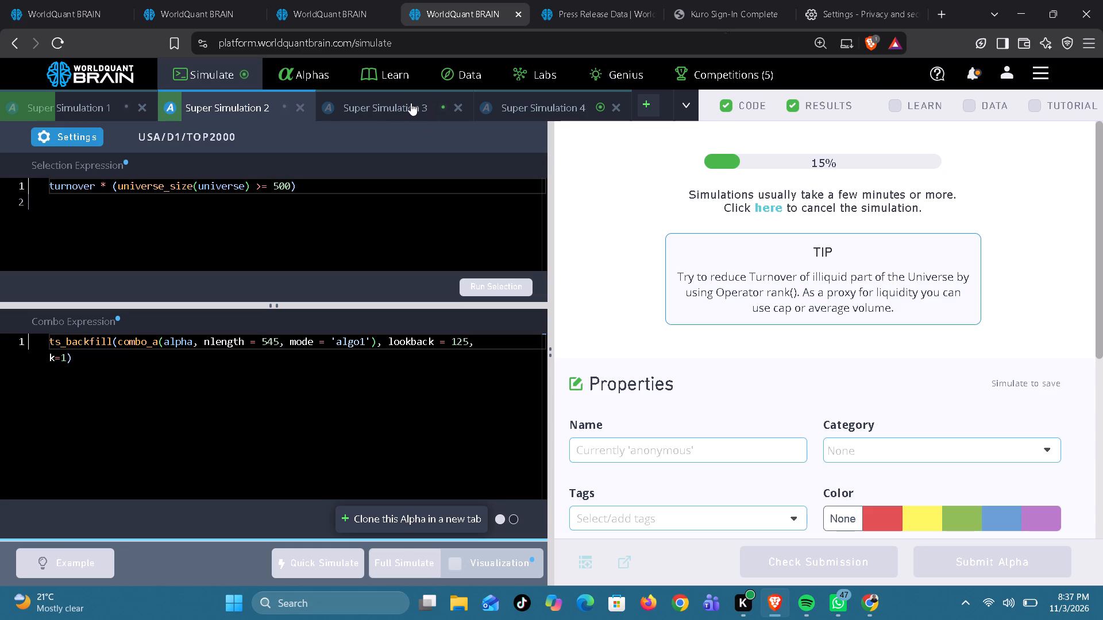
Review Super Simulation 3's IS summary and testing status, and run its Prod Correlation check.
left_click(411, 103)
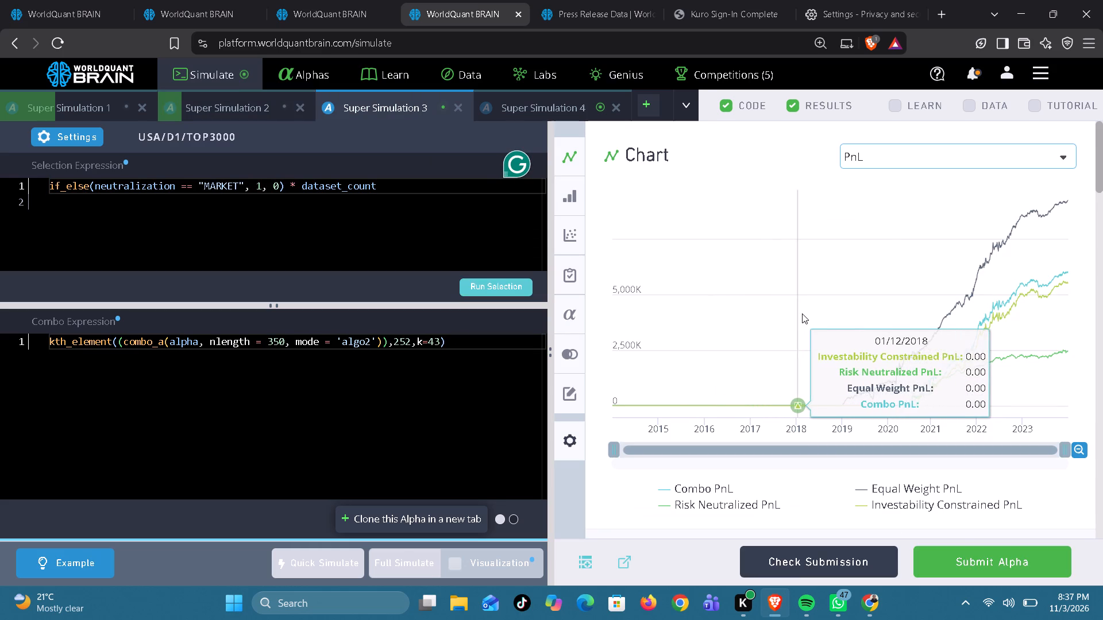
scroll(809, 315, "down", 1)
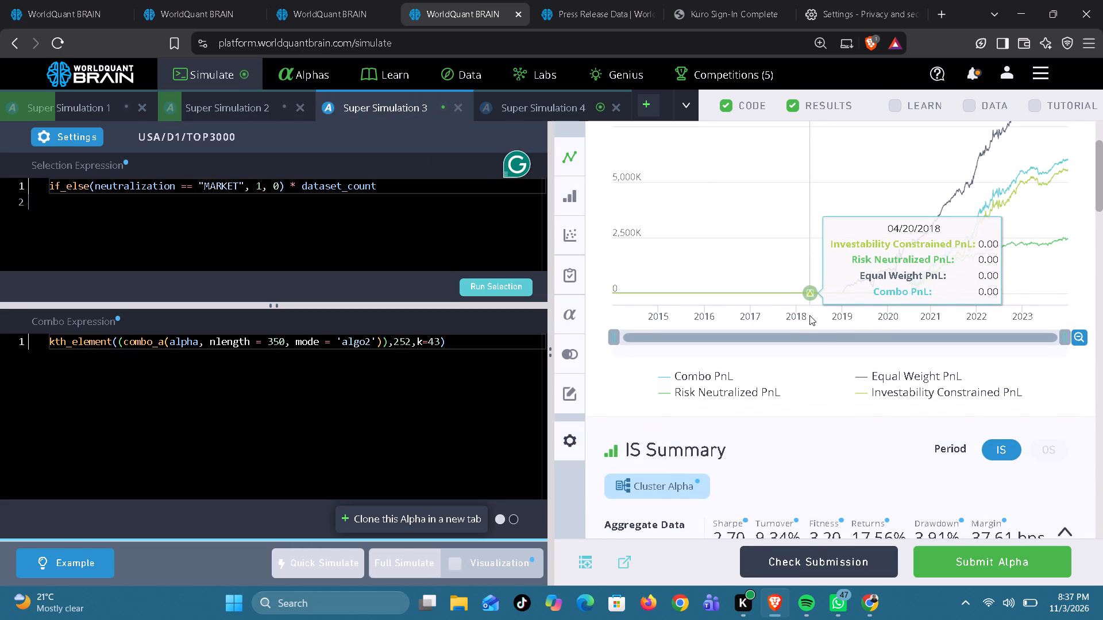
scroll(809, 315, "down", 3)
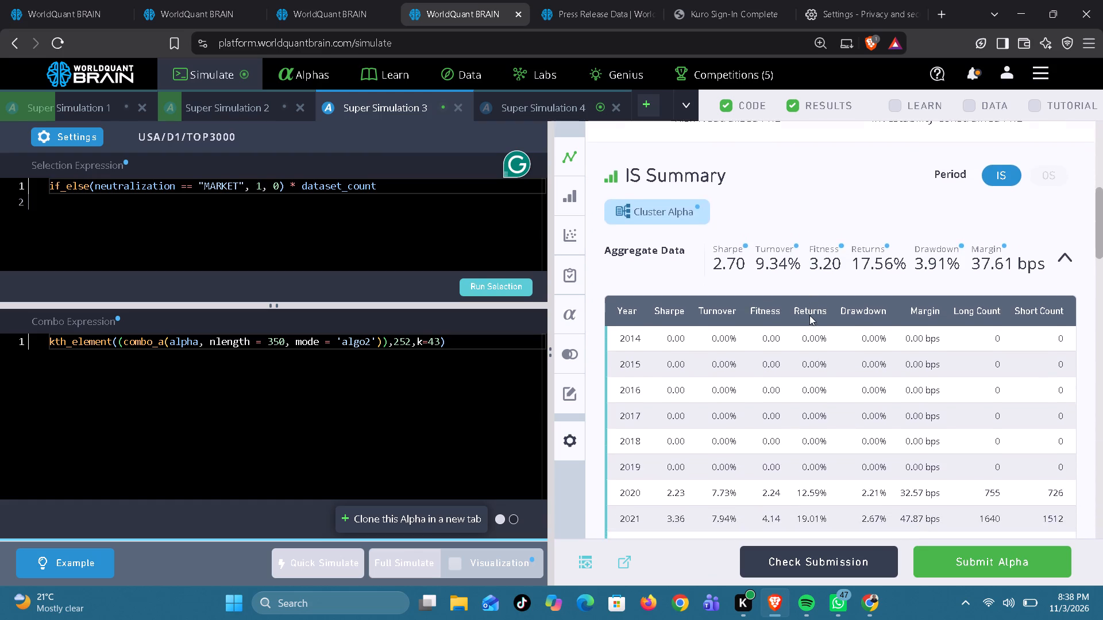
scroll(809, 315, "down", 2)
scroll(809, 315, "up", 2)
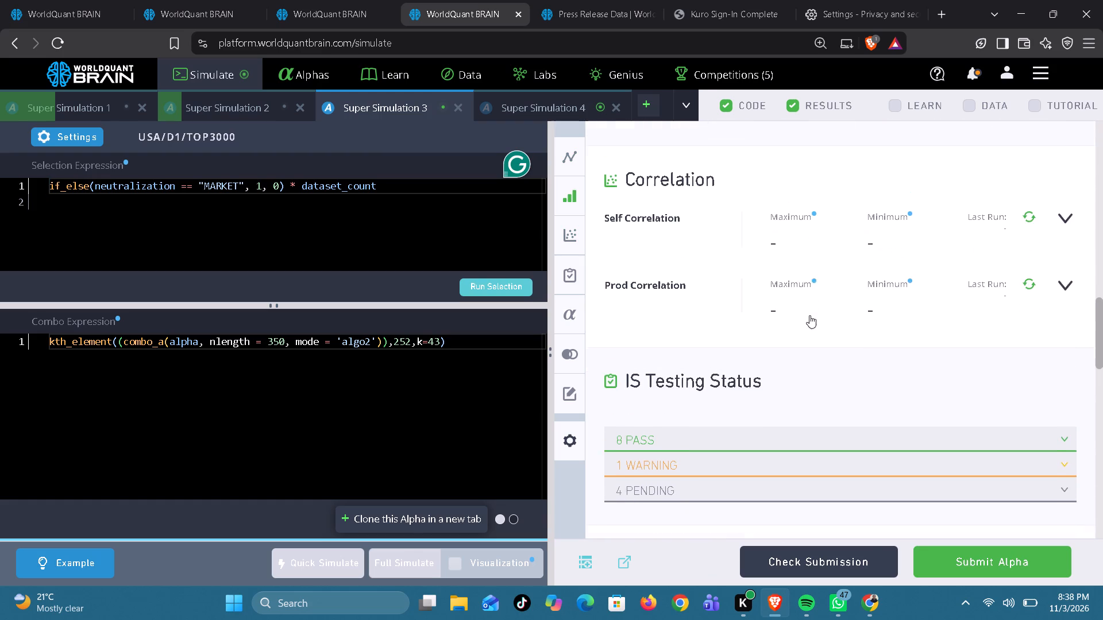
left_click(1032, 324)
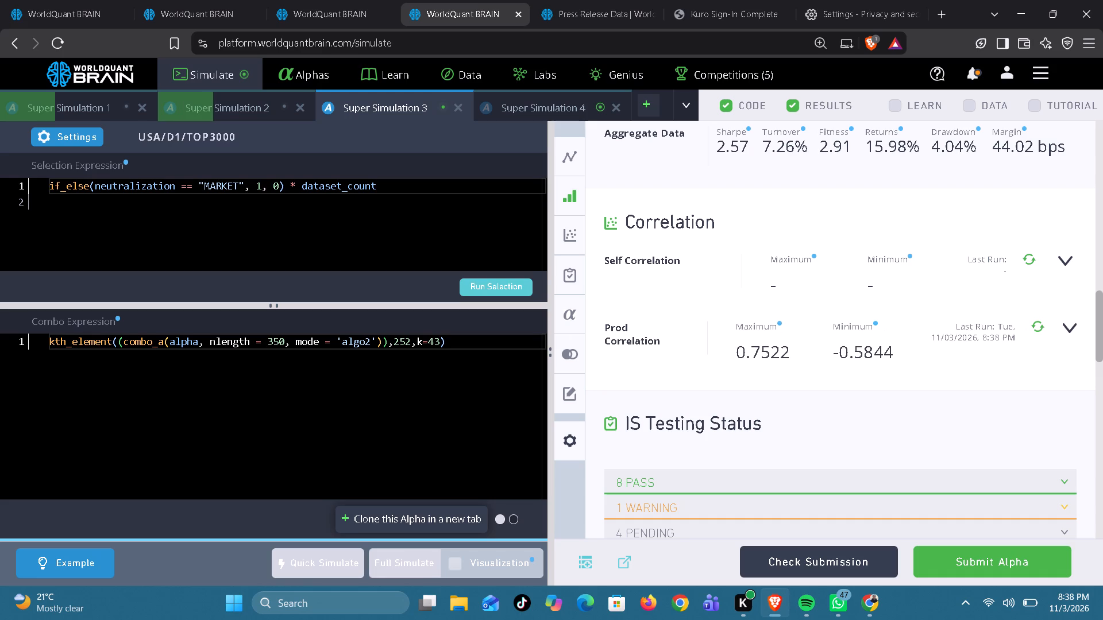
In Super Simulation 3, set the combo expression's nlength to 330, run the selection, and start a full simulation.
left_click(279, 342)
key("BackSpace")
key("3")
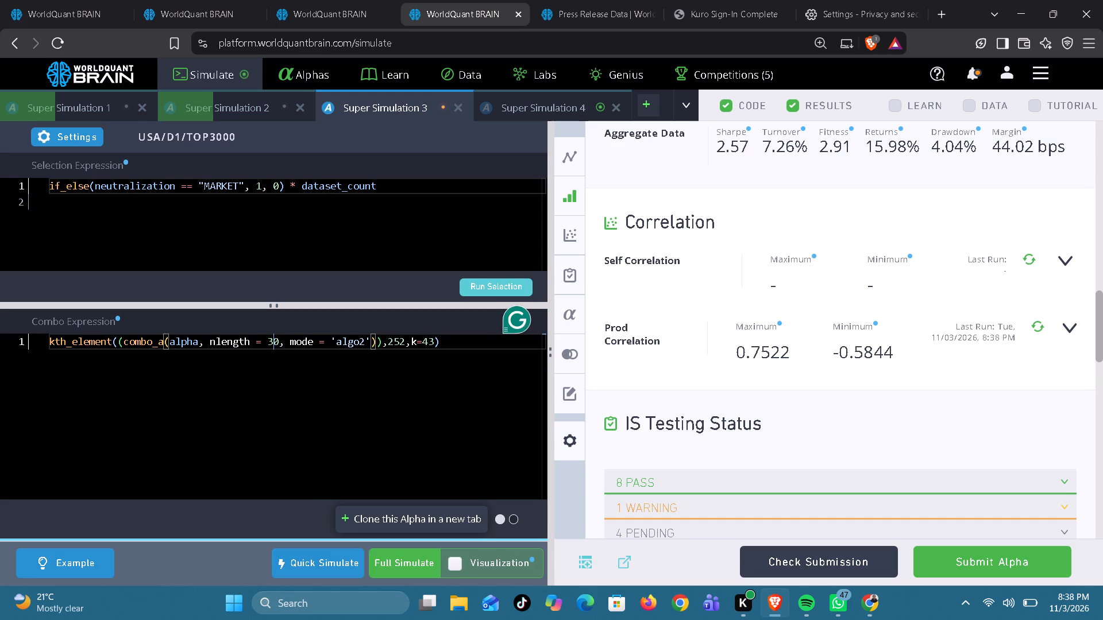
left_click(475, 281)
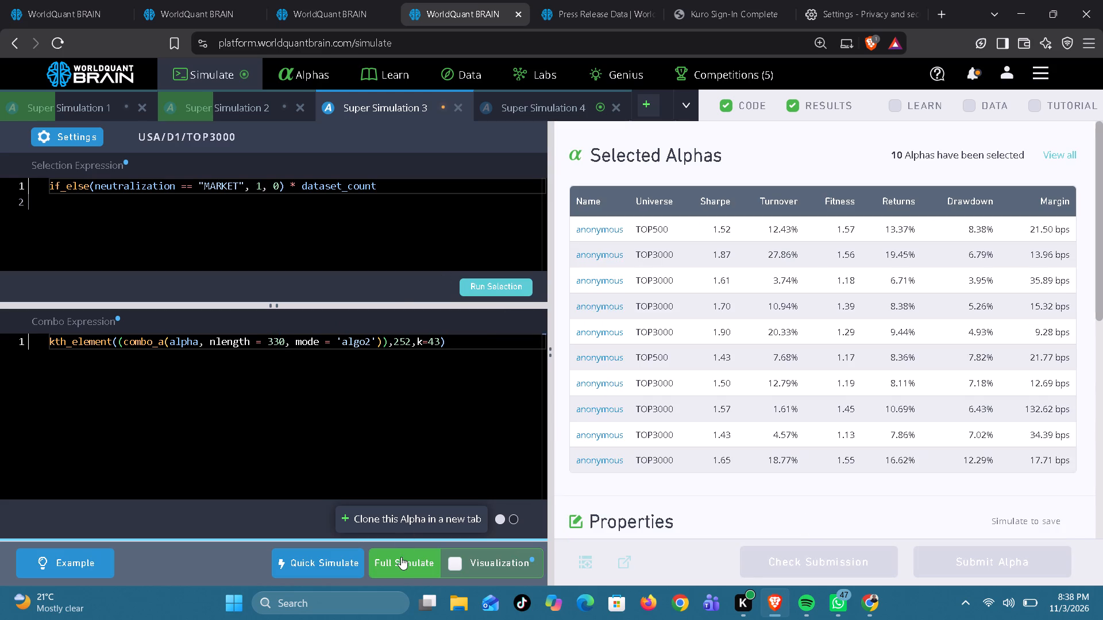
left_click(401, 557)
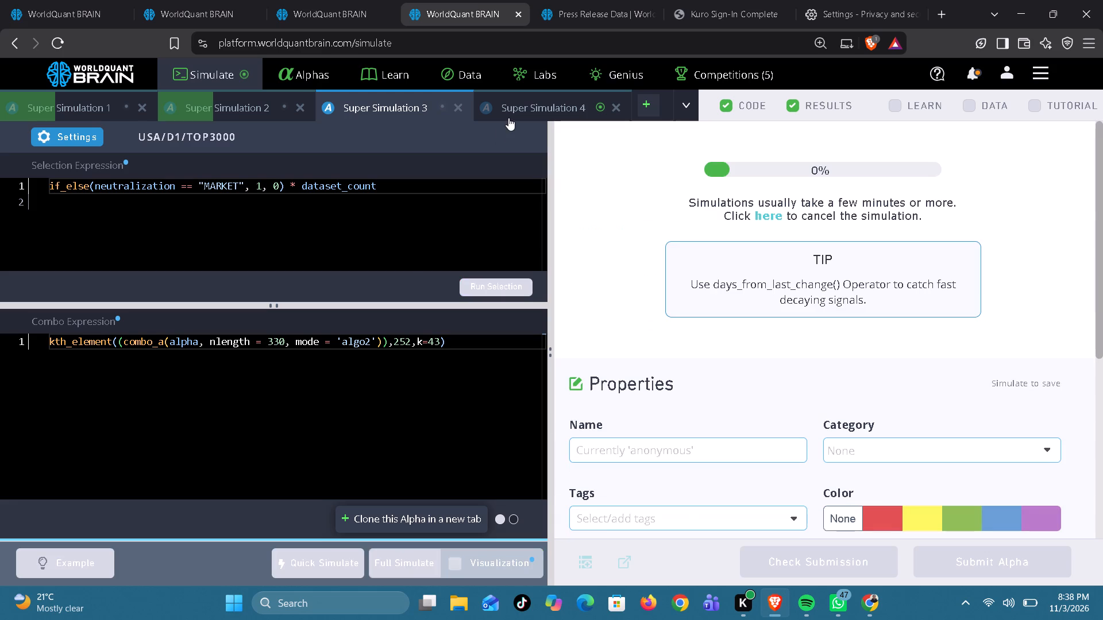
Review Super Simulation 4's IS summary and testing status, and run its Prod Correlation check.
left_click(522, 108)
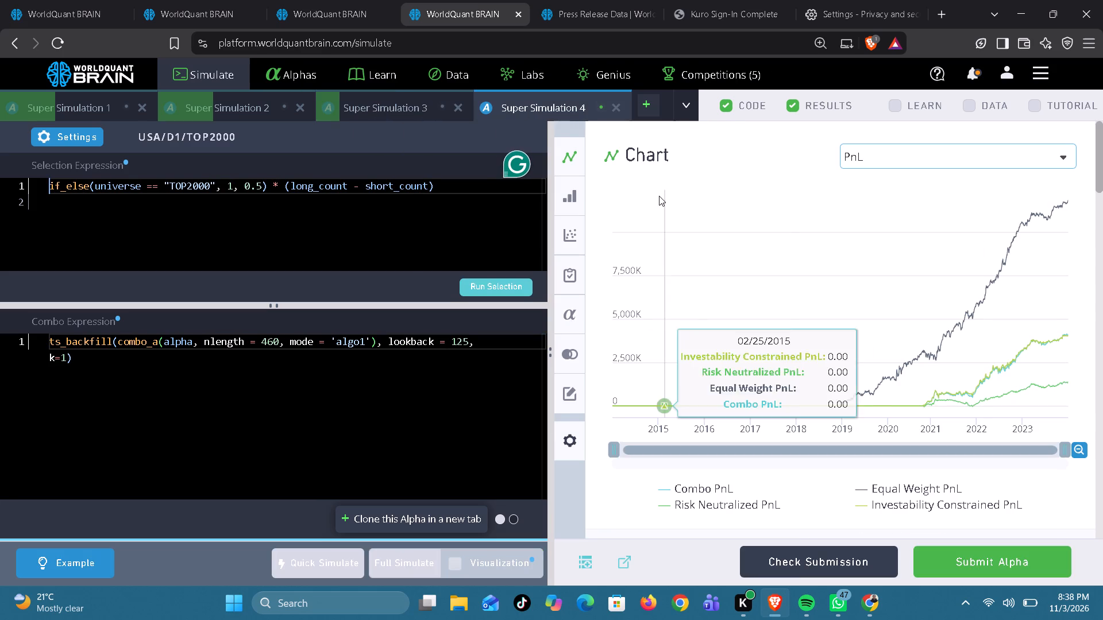
scroll(885, 298, "down", 4)
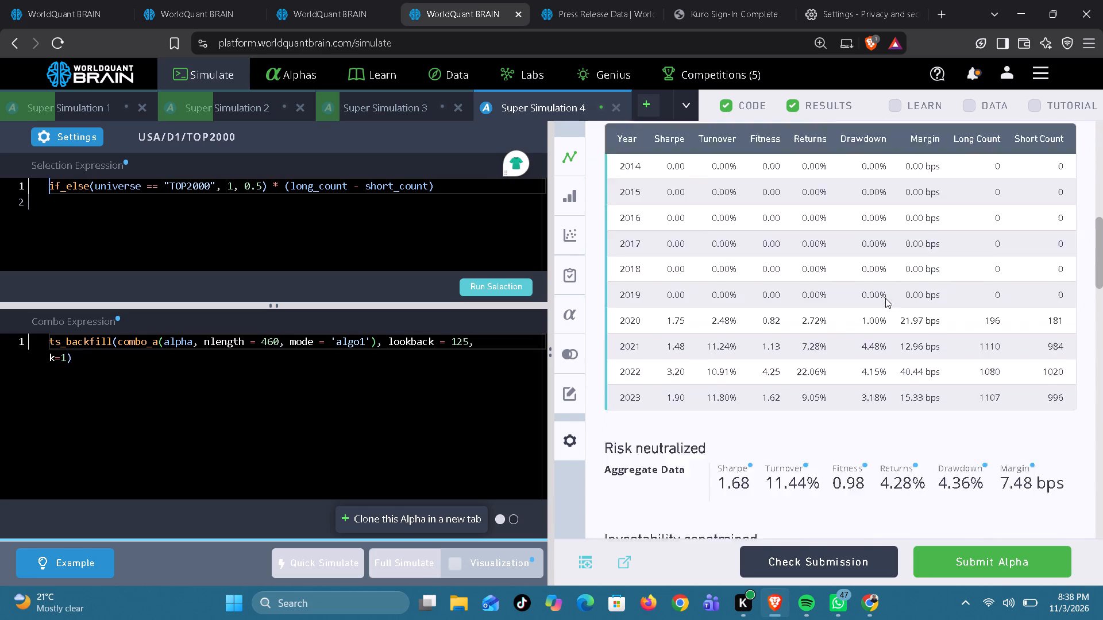
scroll(885, 298, "down", 2)
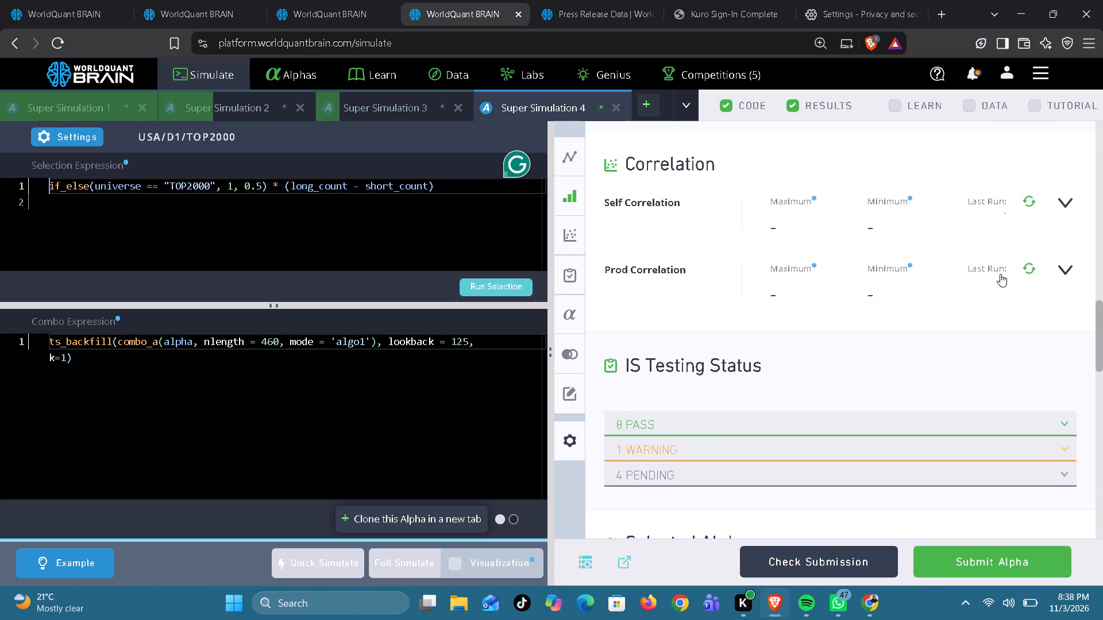
left_click(1027, 266)
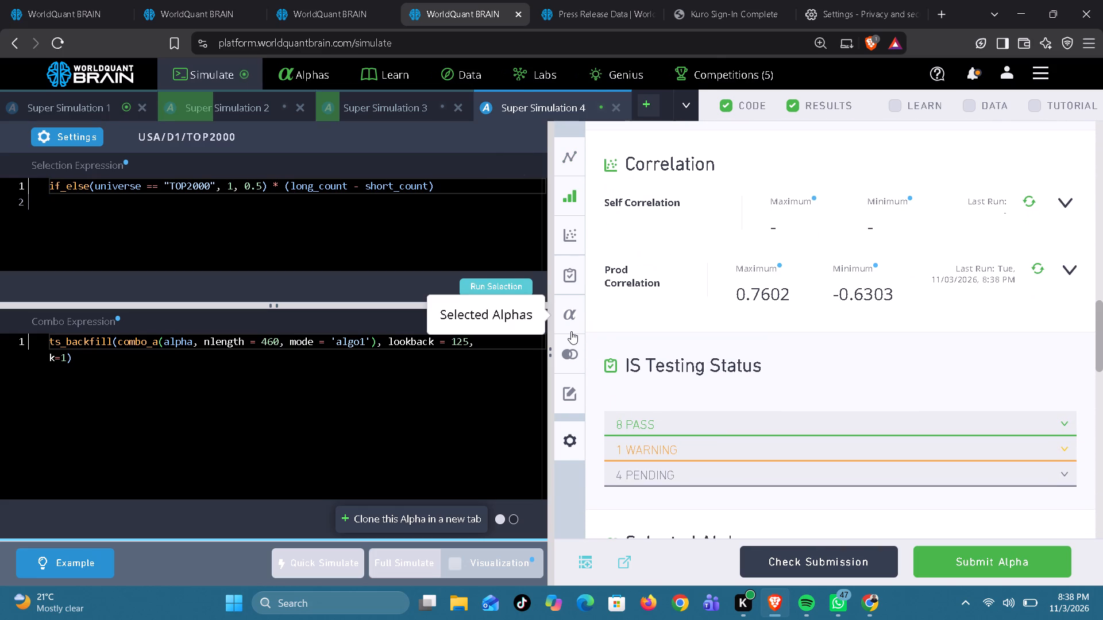
In Super Simulation 4, set the combo expression's nlength to 560, run the selection, and start a full simulation.
left_click(268, 344)
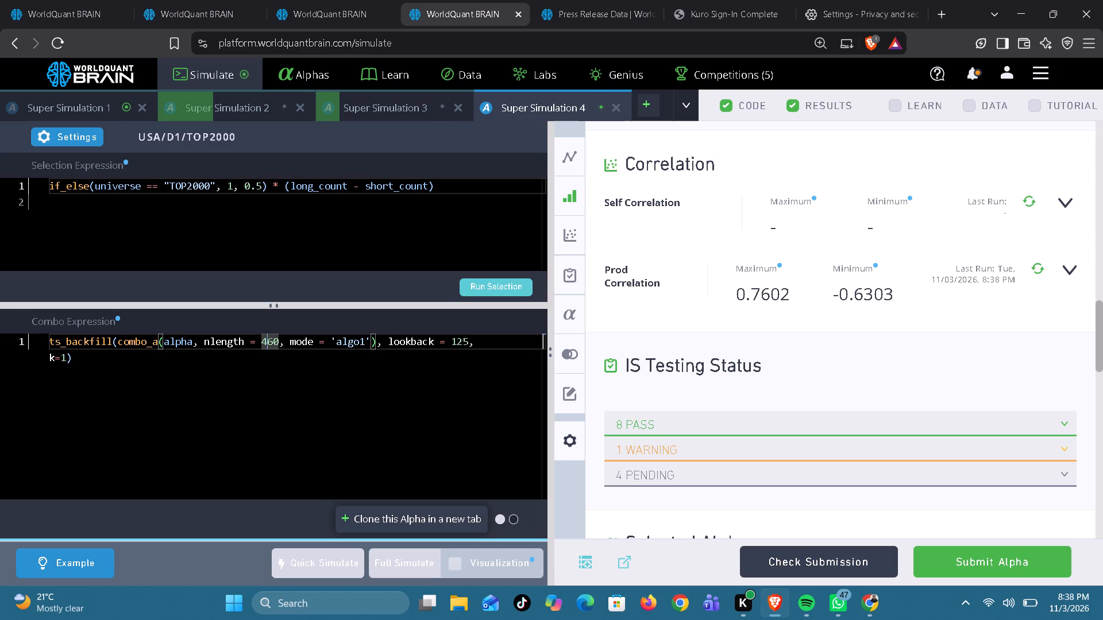
key("BackSpace")
key("5")
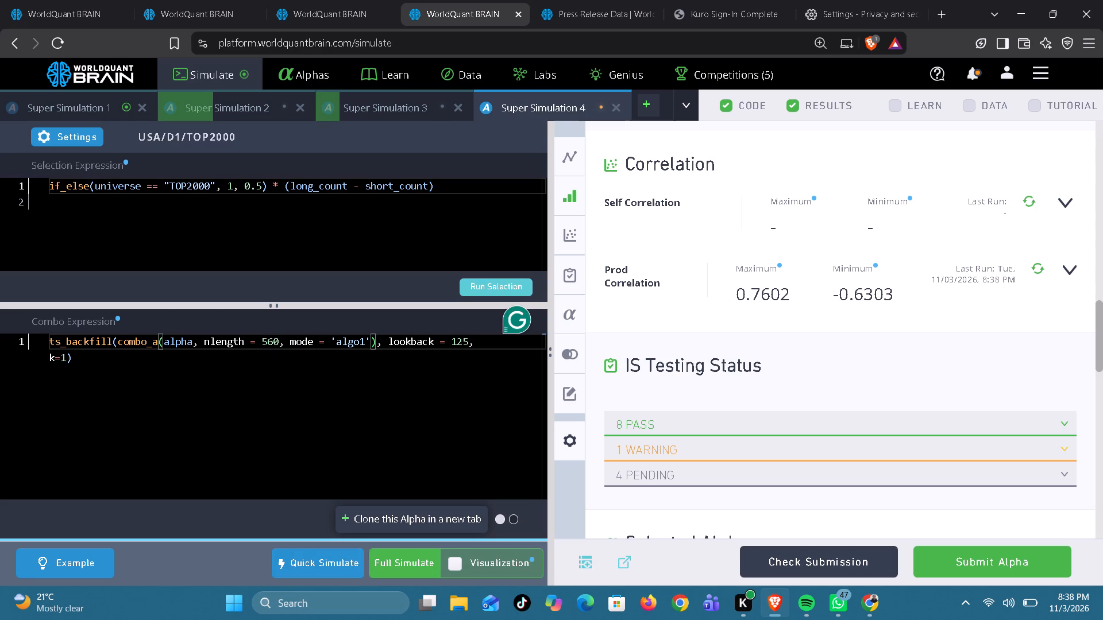
left_click(477, 289)
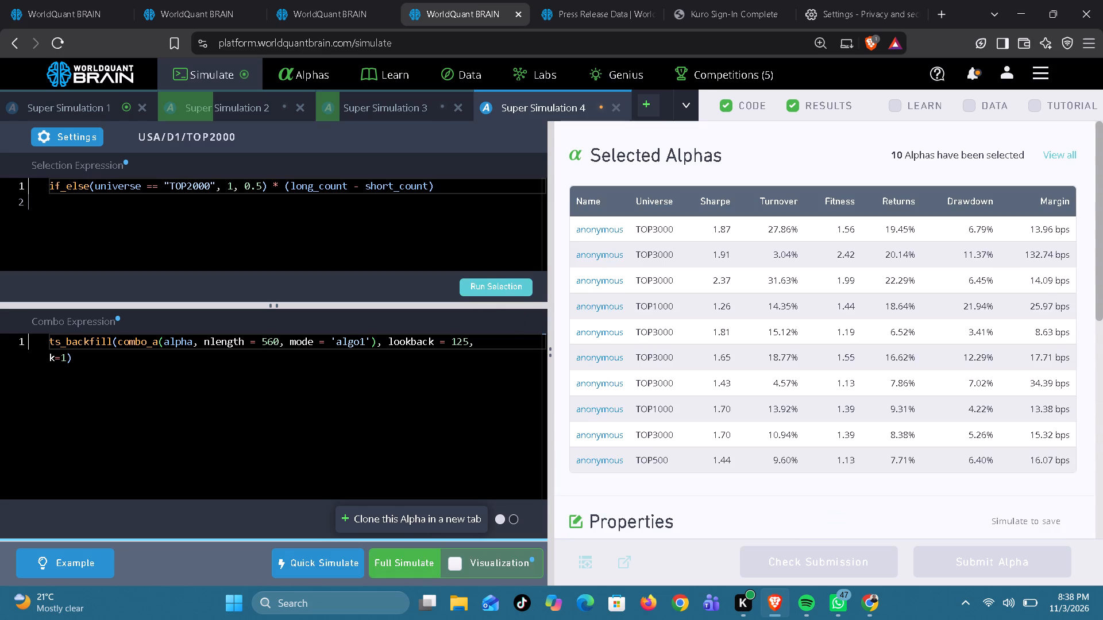
left_click(414, 560)
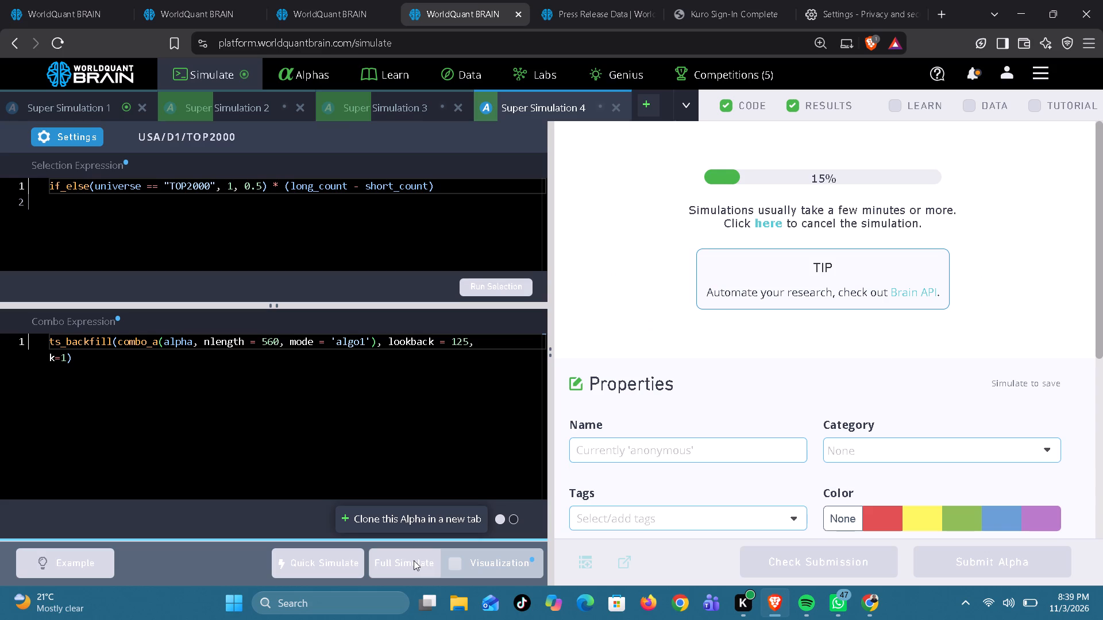
left_click(94, 102)
Switch to the ASI/D1/MINVOL1M alpha with the 110-day ts_scale window and review its IS summary and testing warnings.
left_click(316, 9)
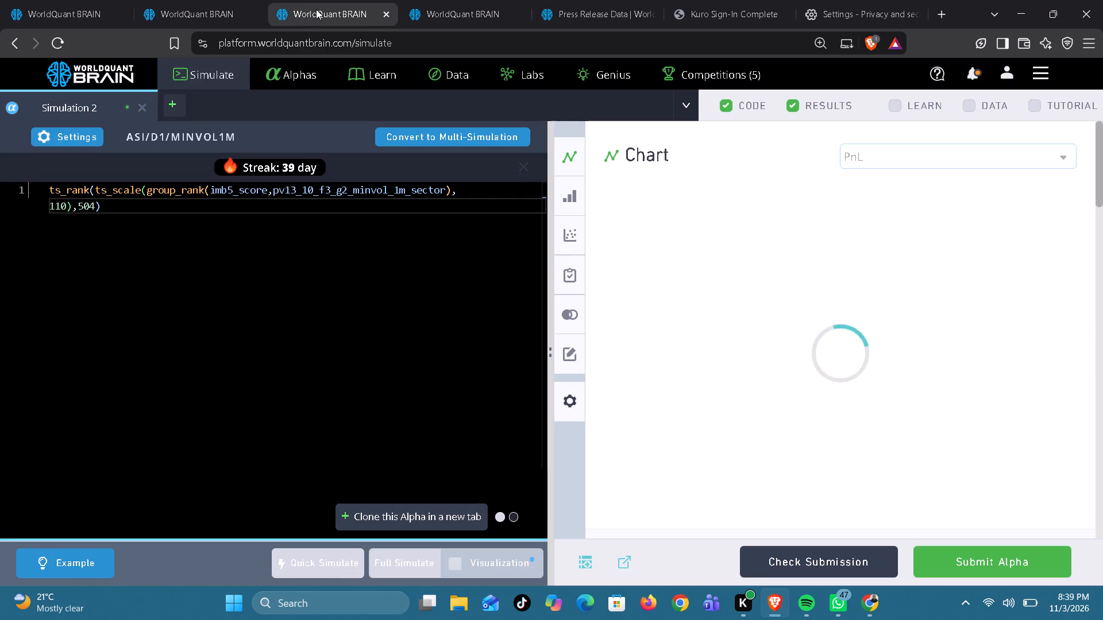
scroll(935, 395, "down", 2)
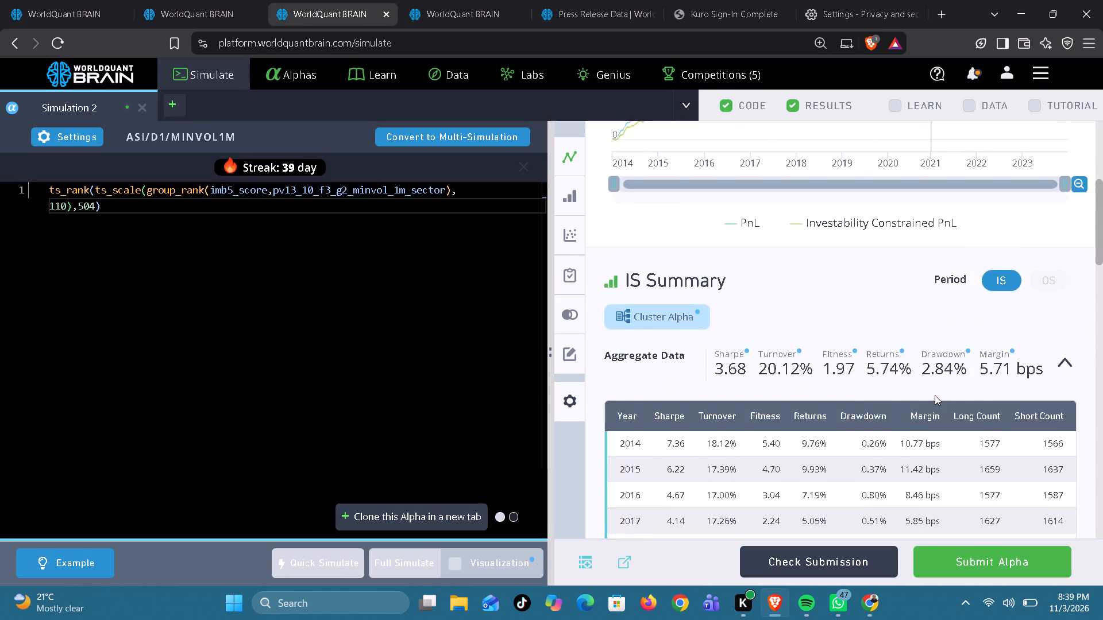
scroll(935, 395, "down", 3)
scroll(935, 395, "up", 1)
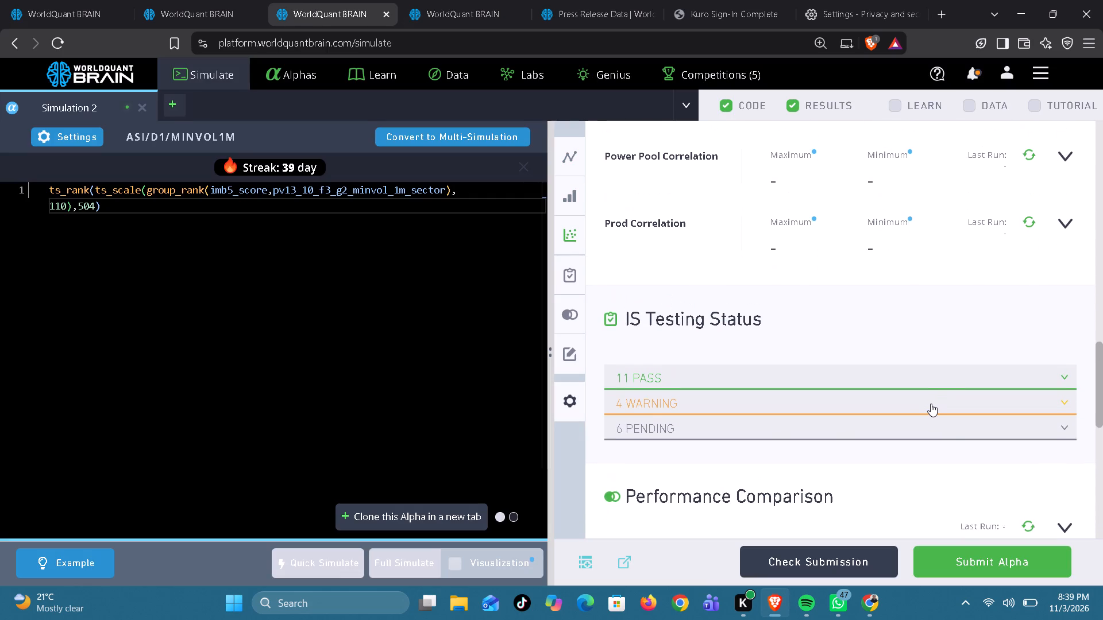
left_click(931, 404)
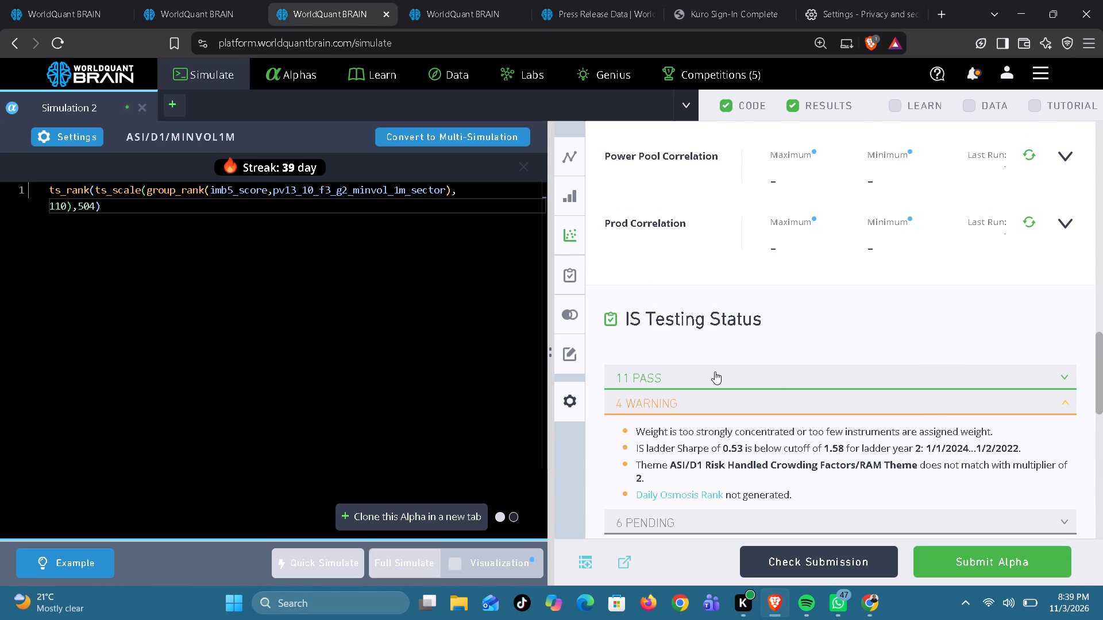
Set this ASI alpha's ts_scale window to 115 and start a full simulation.
left_click(66, 206)
key("BackSpace")
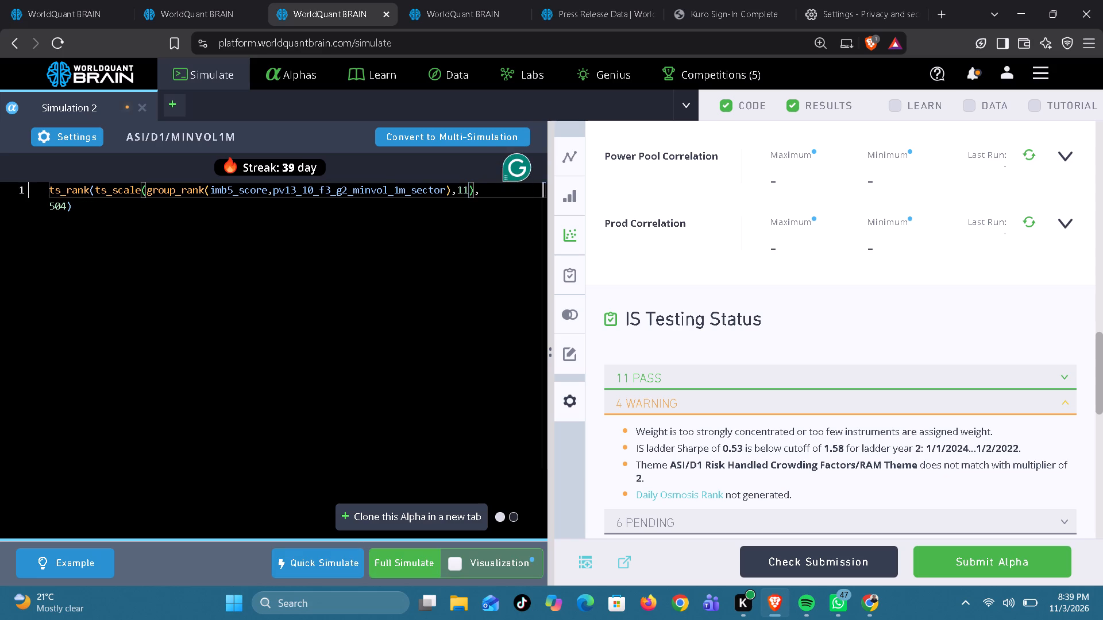
key("5")
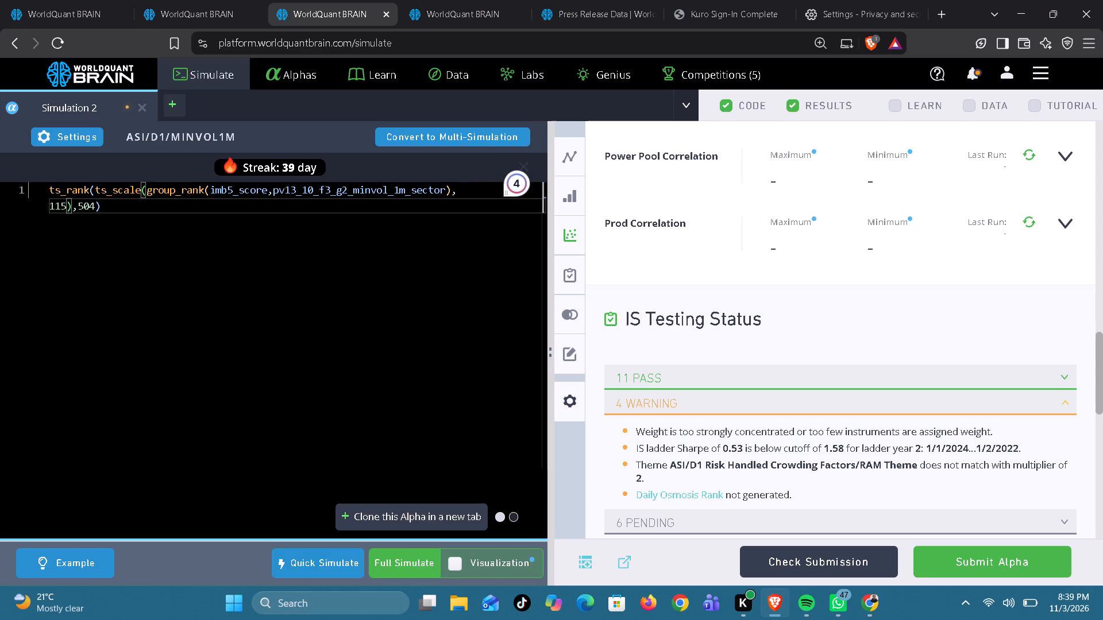
left_click(395, 565)
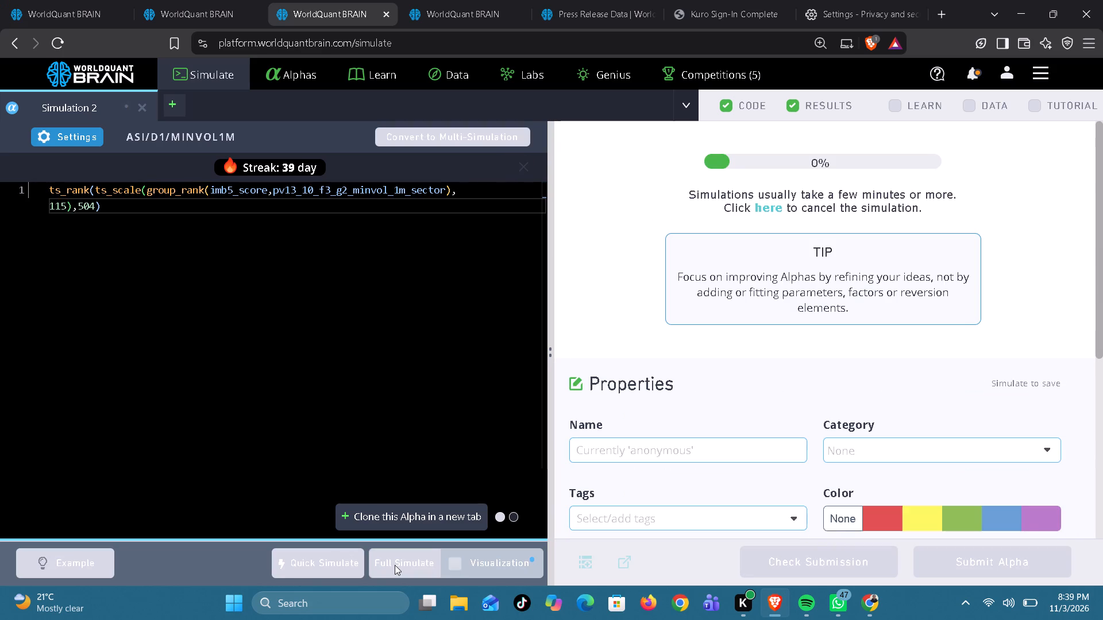
Switch to the ASI/D1/MINVOL1M alpha with the 150-day ts_scale window and review its IS testing warnings.
left_click(182, 14)
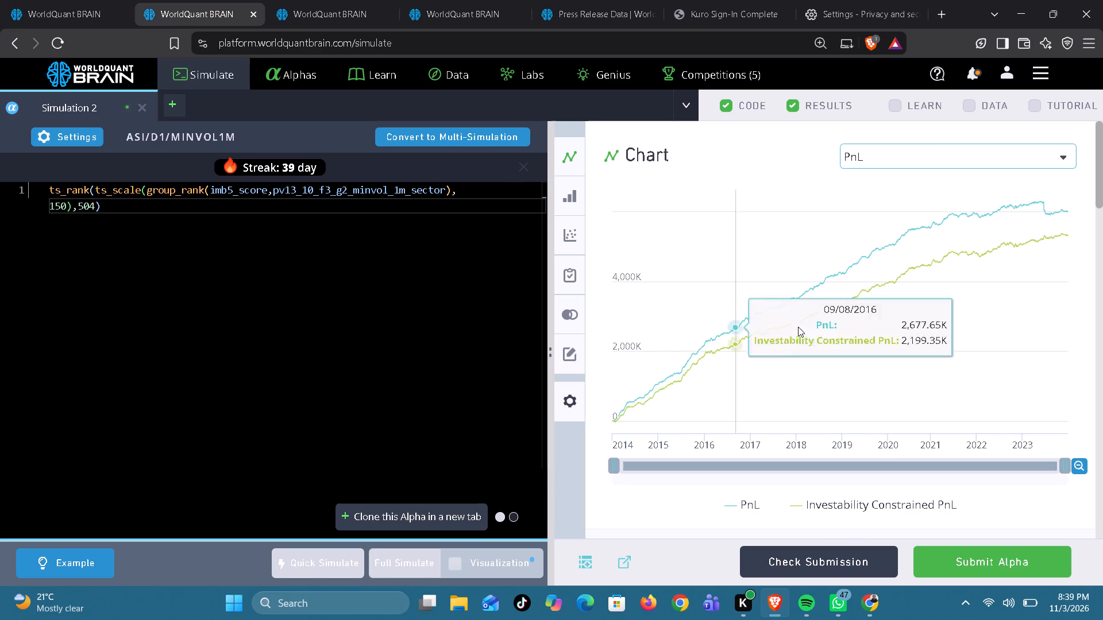
scroll(803, 331, "down", 4)
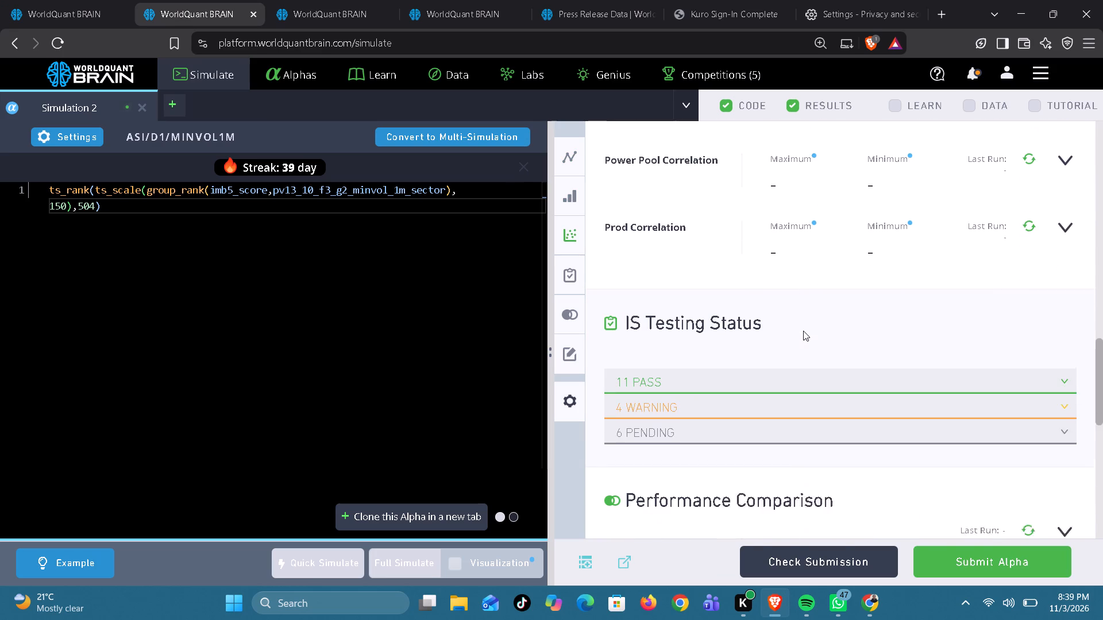
left_click(803, 366)
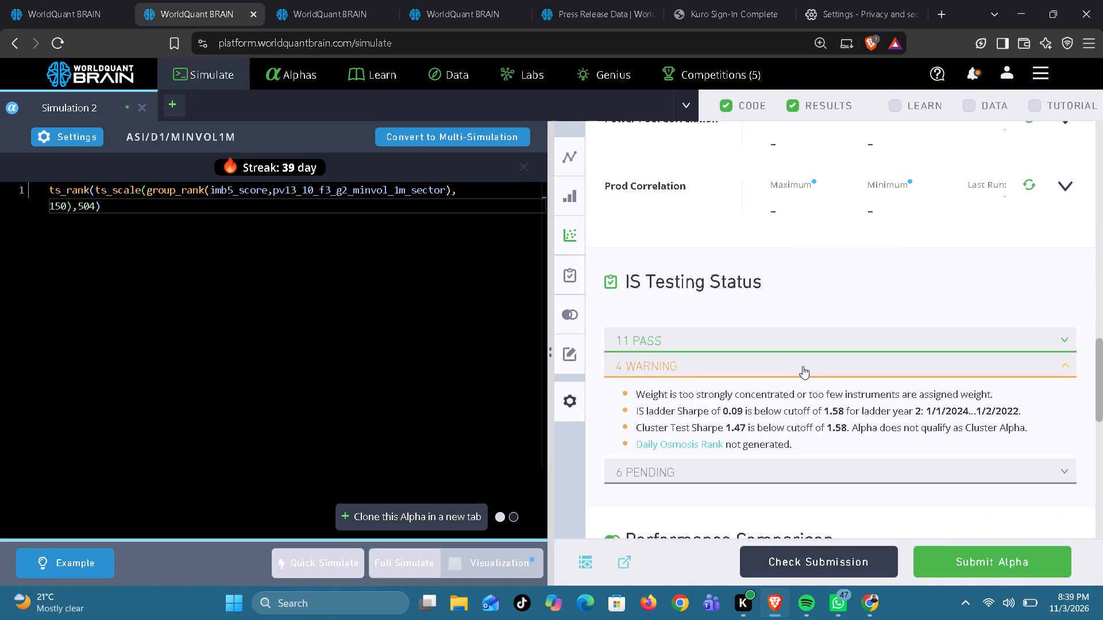
Set this ASI alpha's ts_scale window to 130 and start a full simulation.
left_click(61, 208)
key("BackSpace")
key("3")
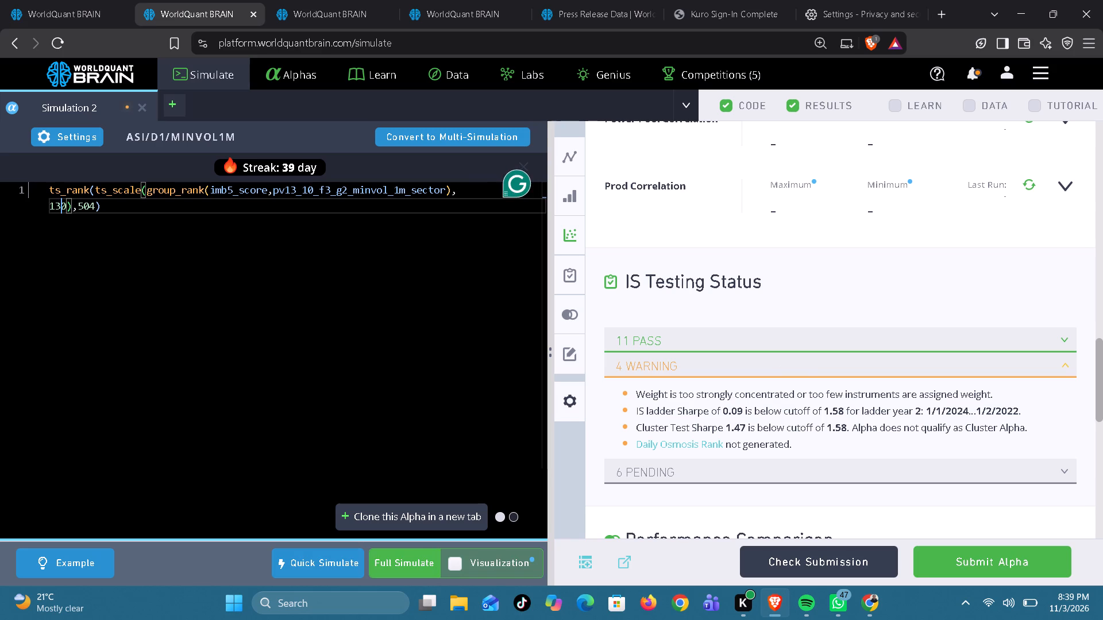
left_click(408, 555)
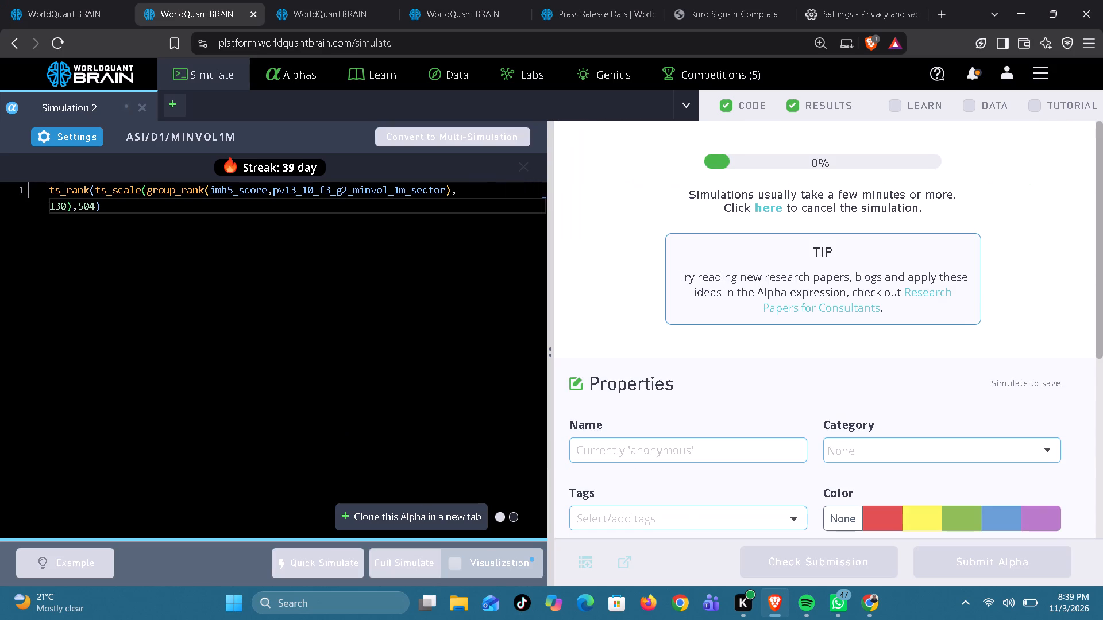
Switch to the ASI/D1/MINVOL1M alpha with the 120-day ts_scale window, set that window to 100 and start a full simulation.
left_click(59, 22)
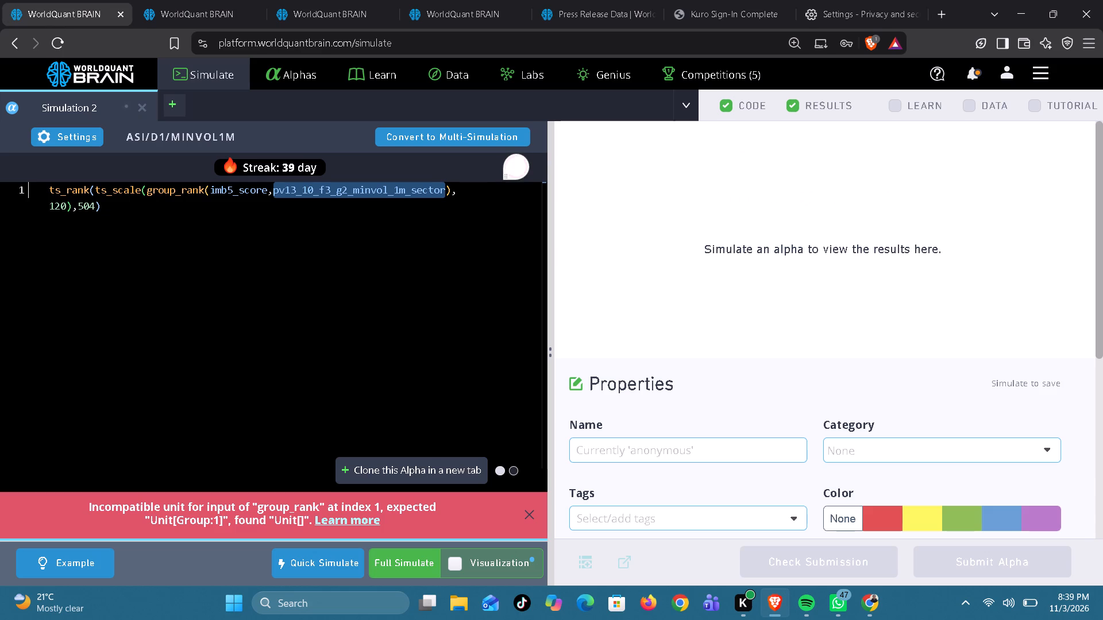
left_click(59, 212)
key("BackSpace")
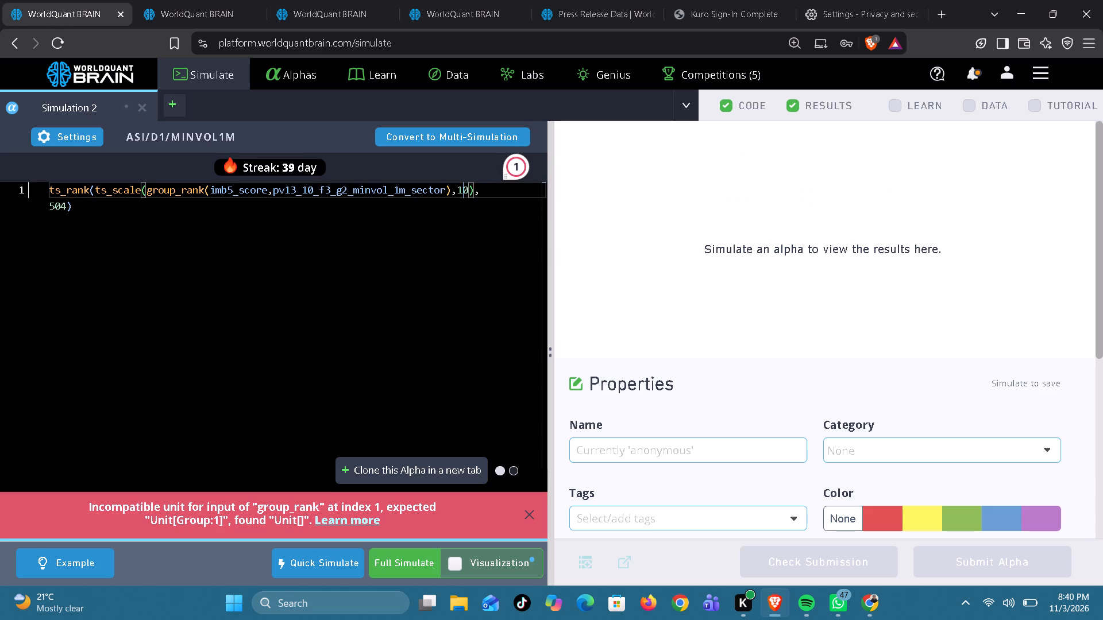
key("0")
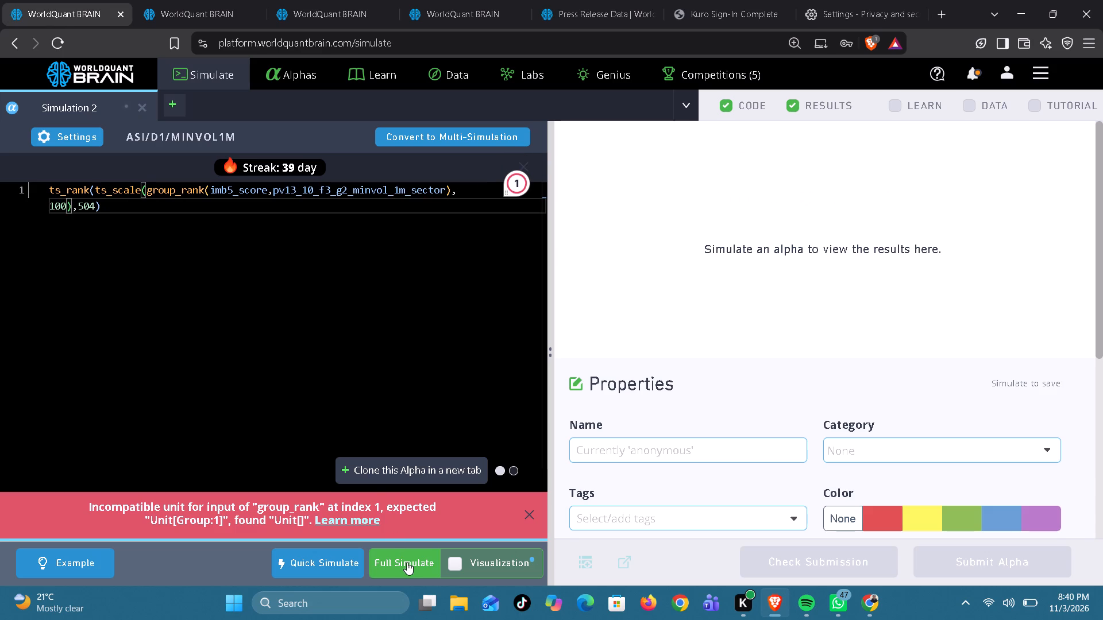
left_click(407, 562)
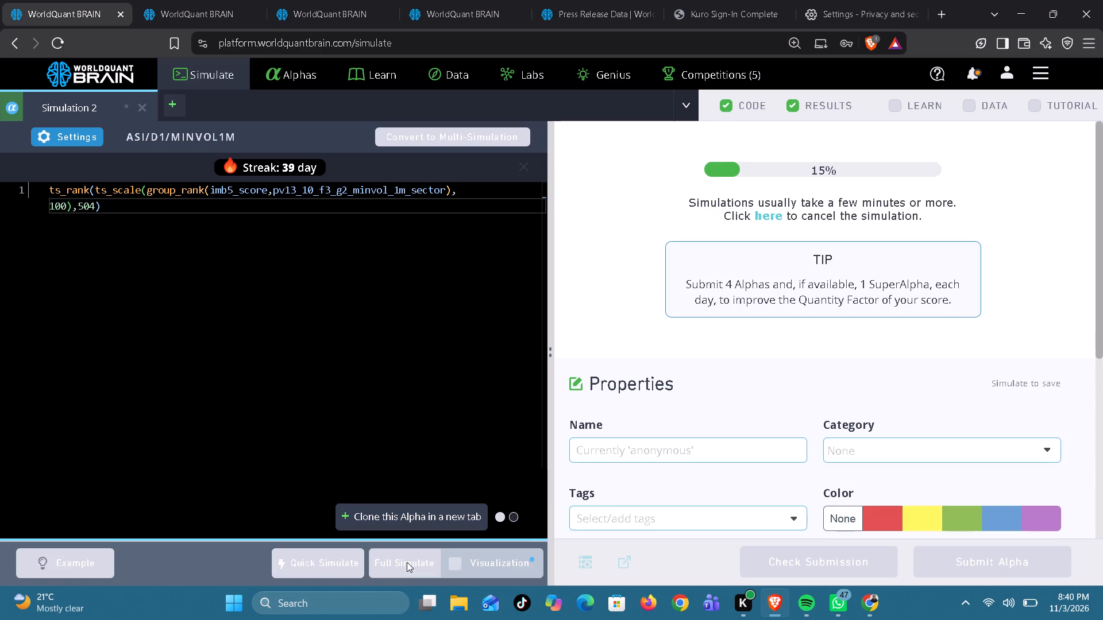
In Super Simulation 1 of the super alphas, set the combo expression's nlength to 416, rerun the selection and start a full simulation.
left_click(454, 7)
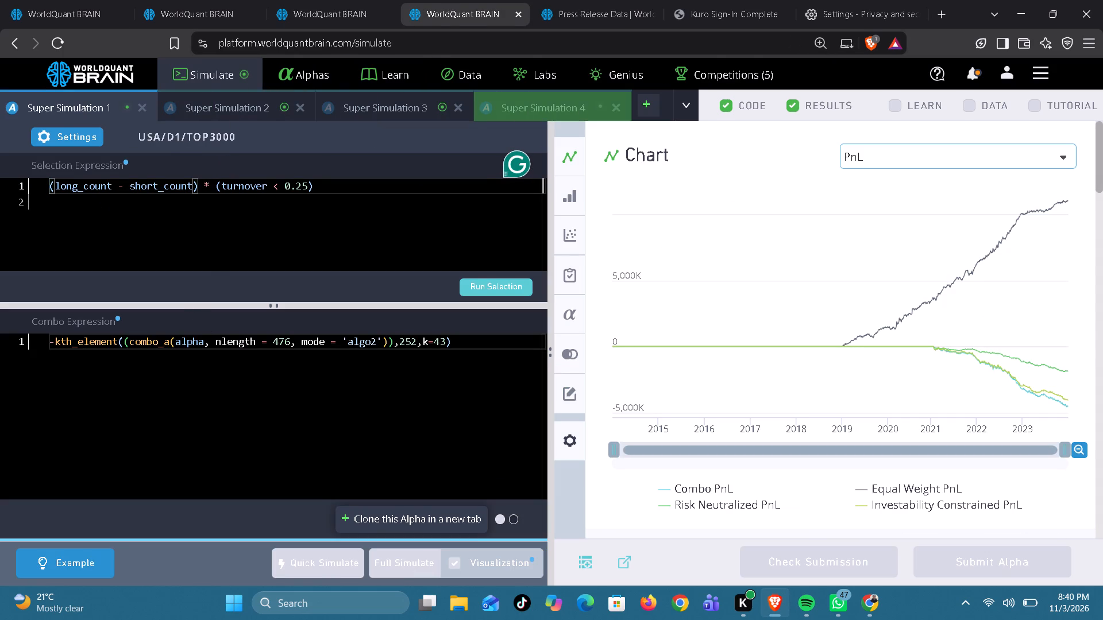
left_click(282, 345)
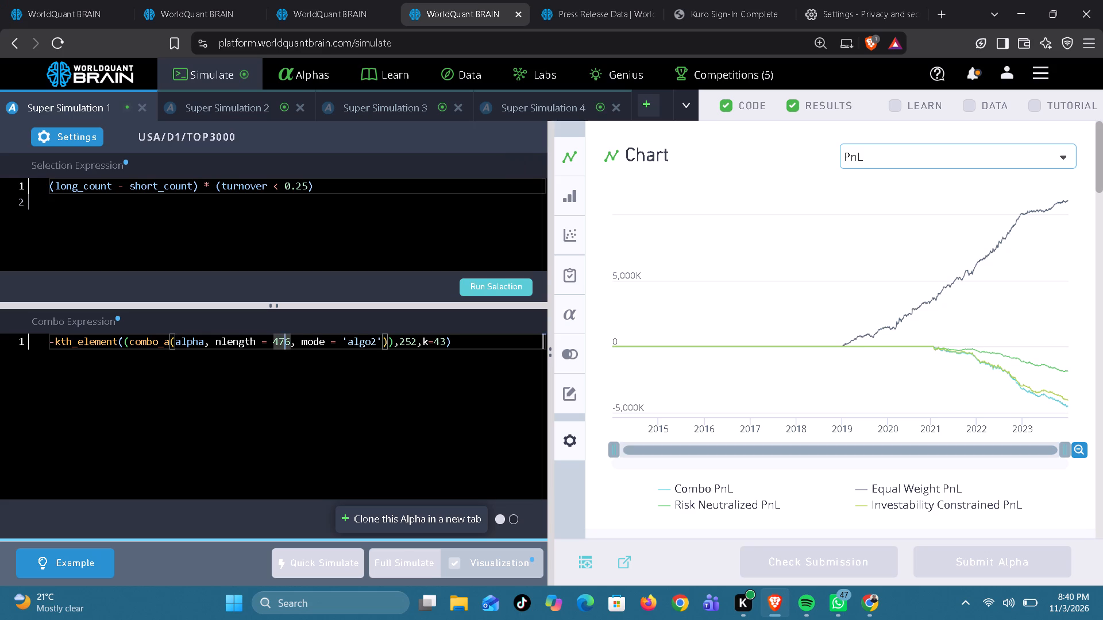
key("BackSpace")
key("1")
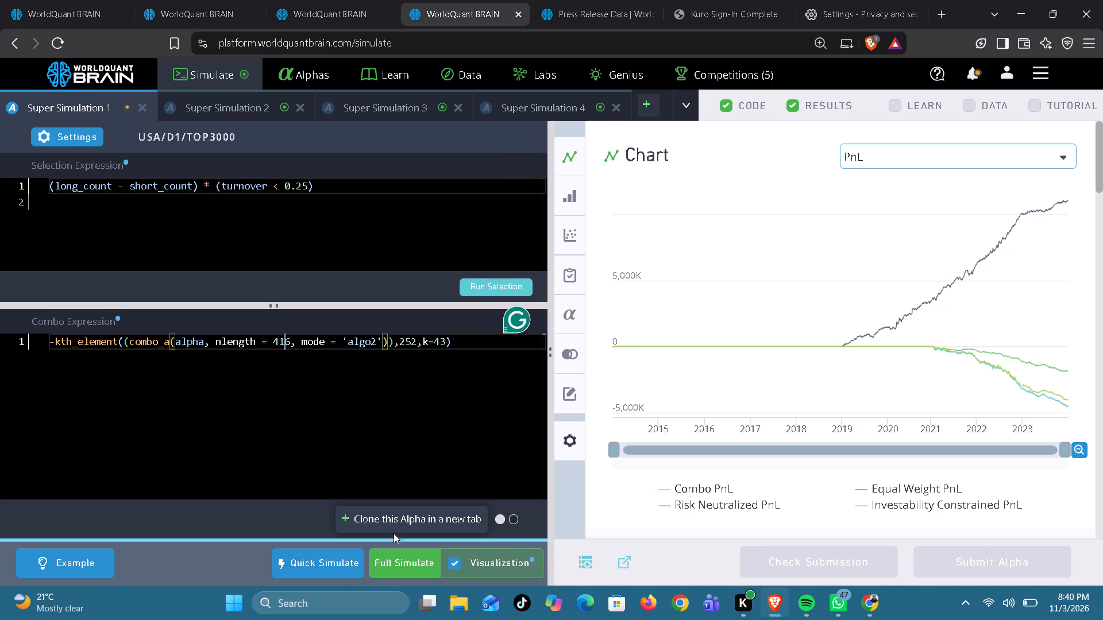
left_click(487, 293)
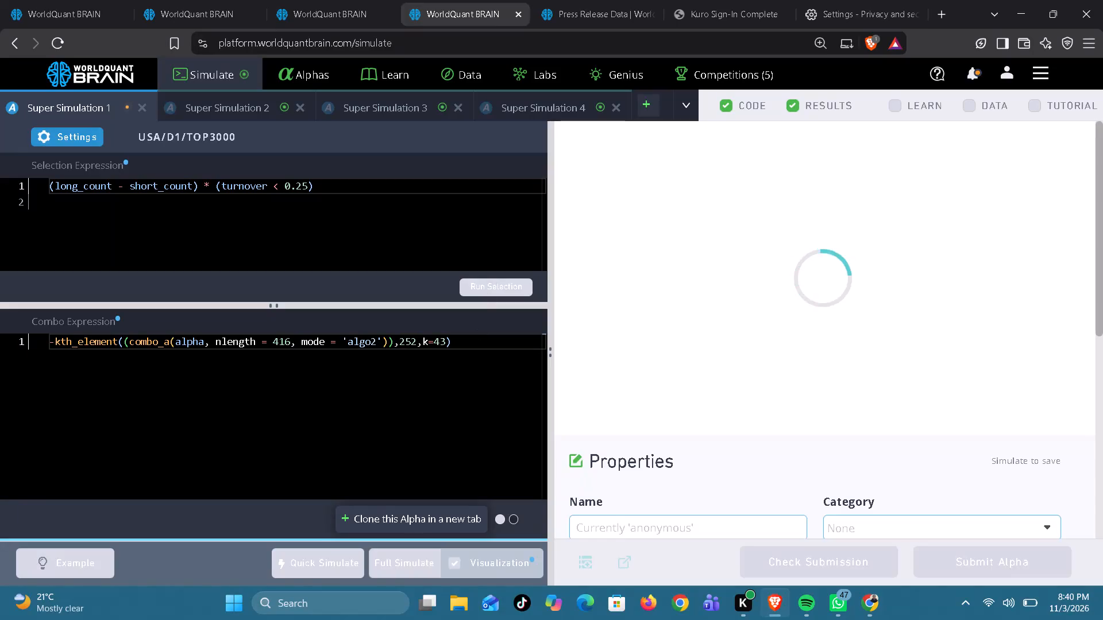
left_click(406, 561)
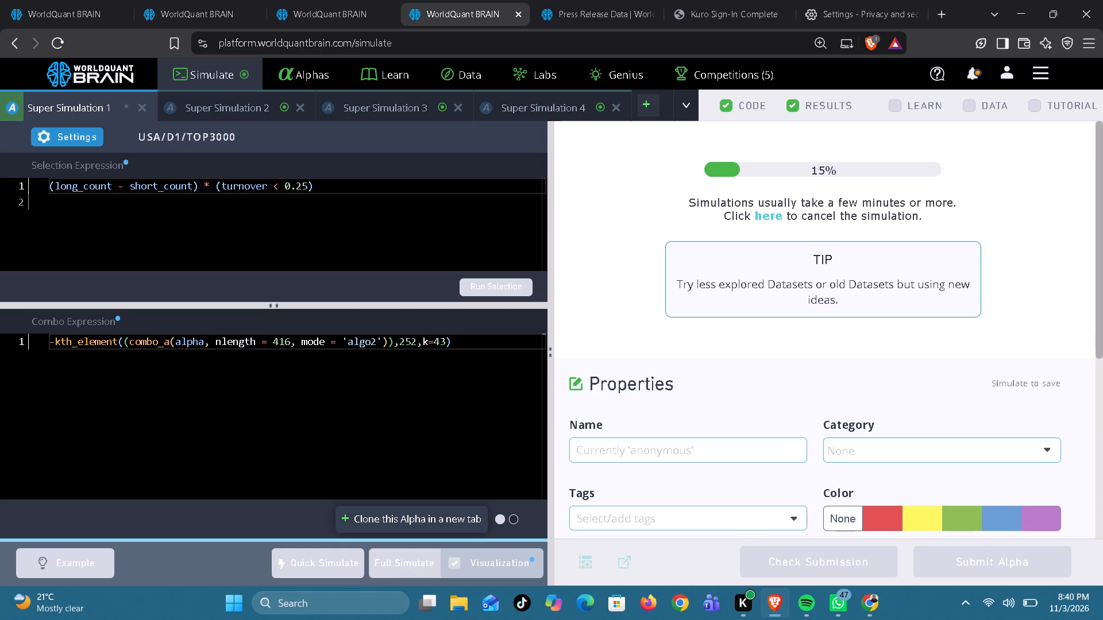
In Super Simulation 2, set the combo expression's nlength to 445, rerun the selection and start a full simulation.
left_click(255, 100)
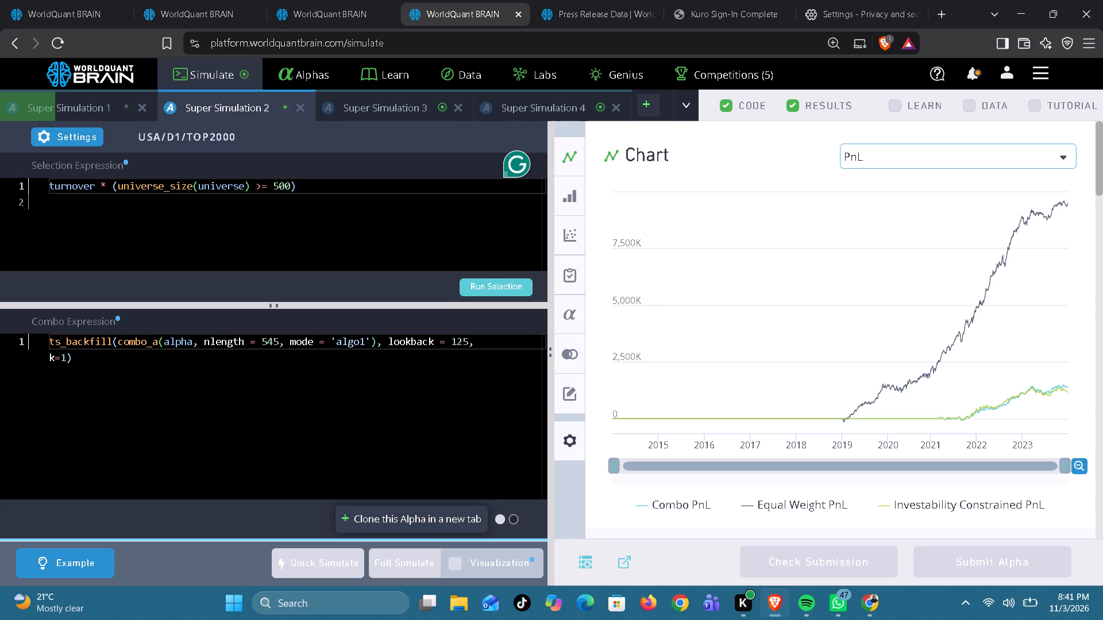
left_click(268, 348)
key("BackSpace")
key("4")
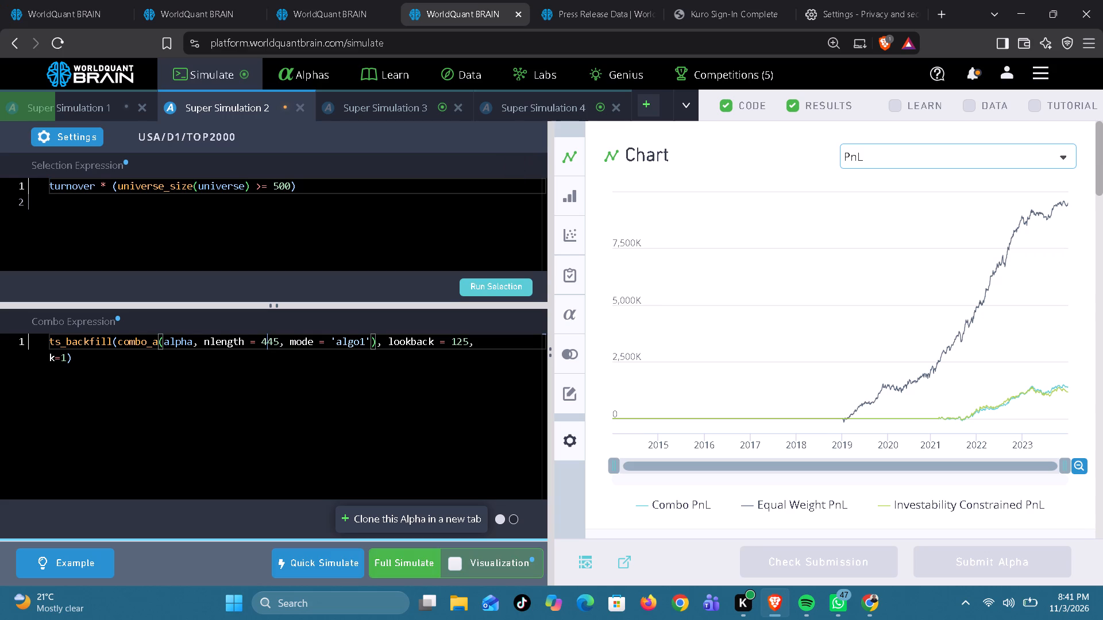
left_click(489, 279)
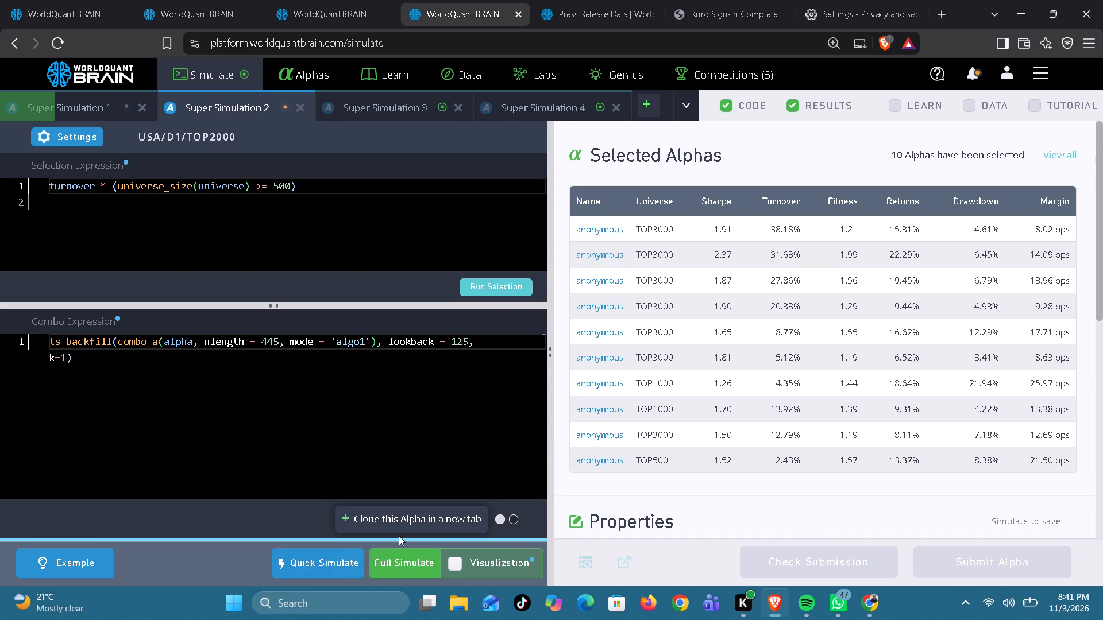
left_click(399, 559)
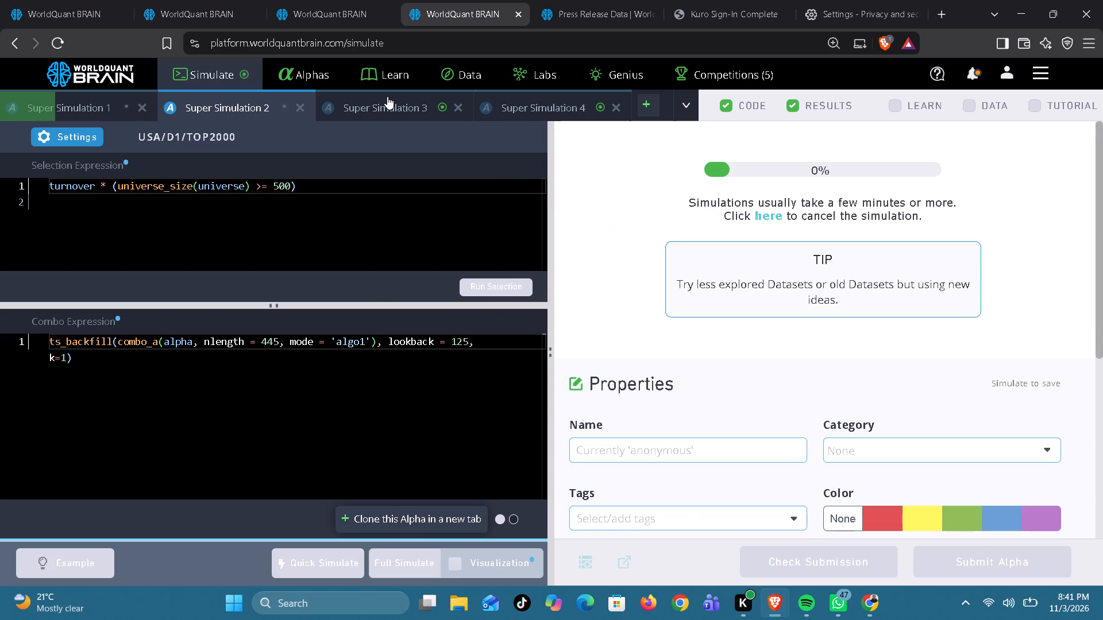
Review Super Simulation 3's results and IS testing status, and run its production correlation check.
left_click(387, 96)
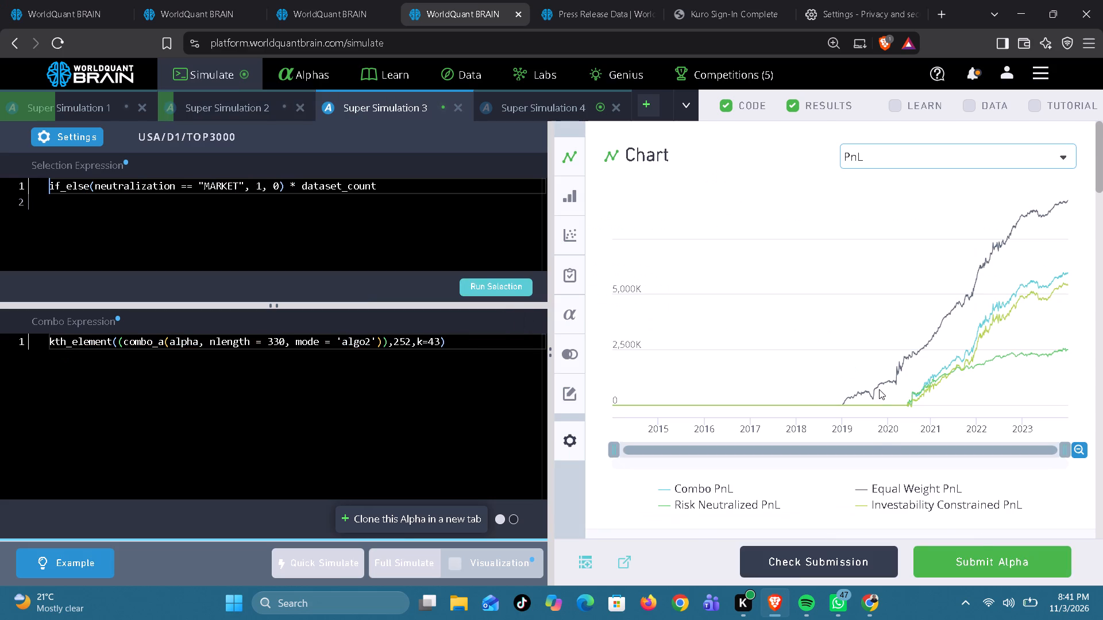
scroll(879, 389, "down", 5)
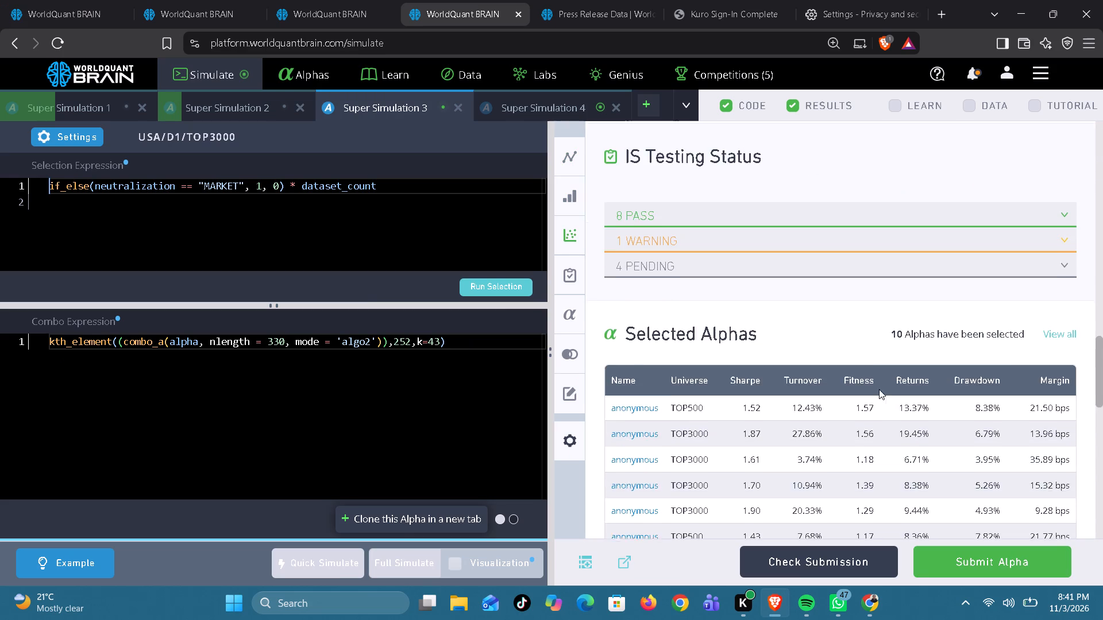
scroll(879, 389, "up", 2)
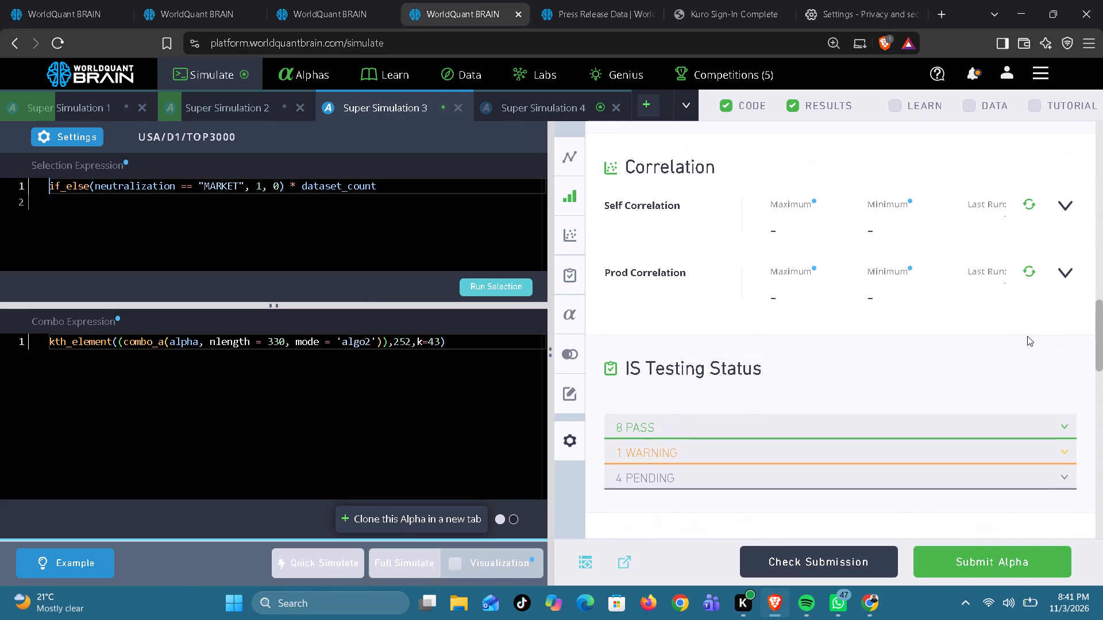
left_click(1030, 272)
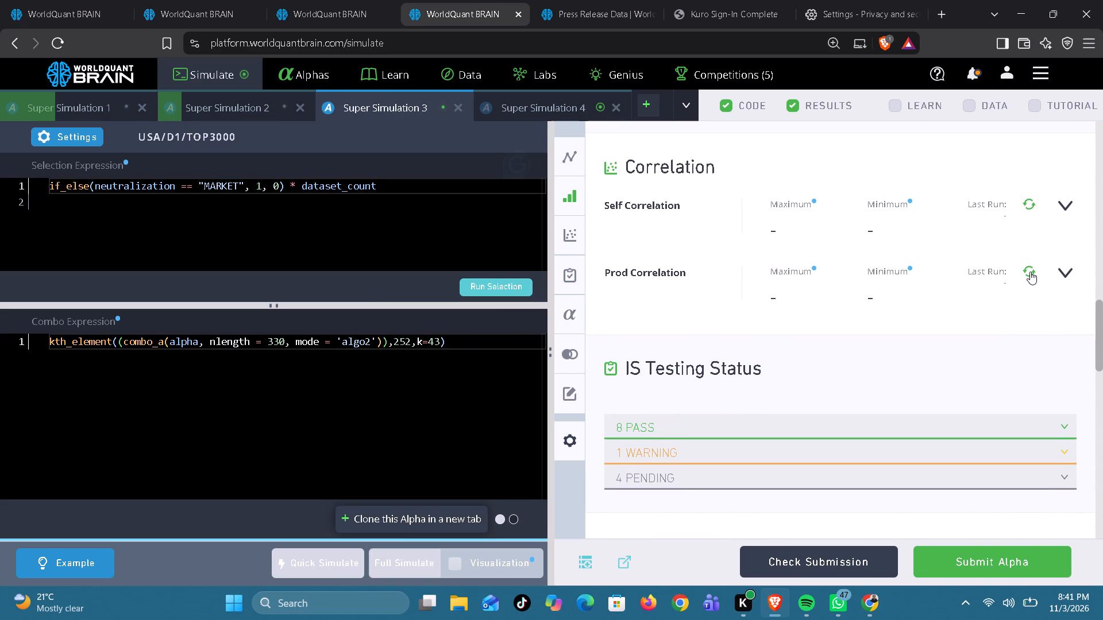
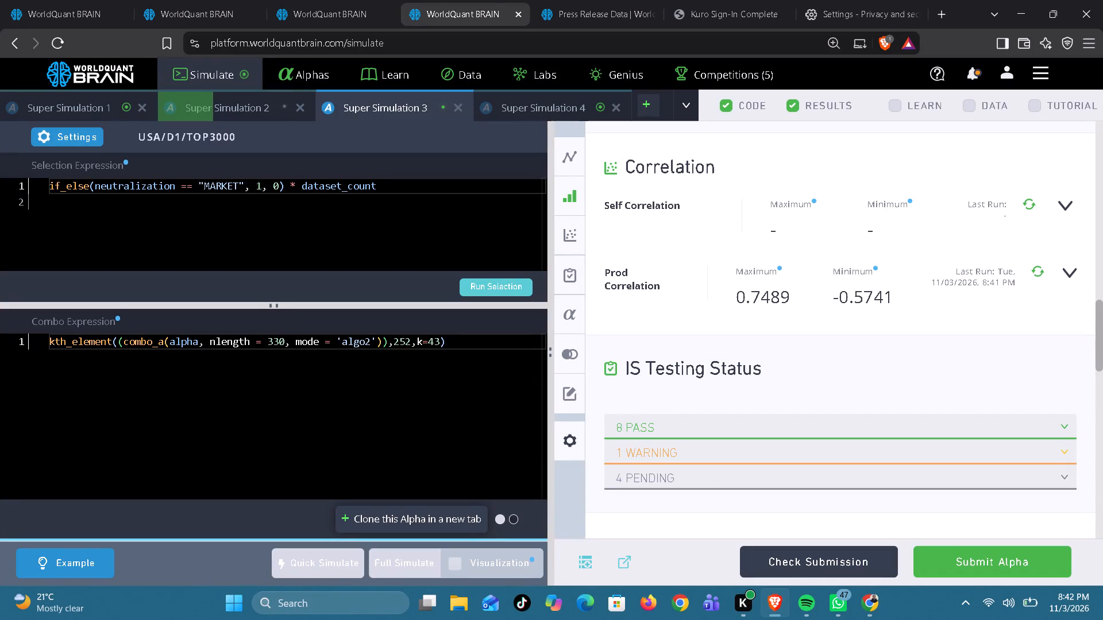
In Super Simulation 3, set the combo expression's nlength to 320, rerun the selection and start a full simulation.
left_click_drag(280, 343, 345, 319)
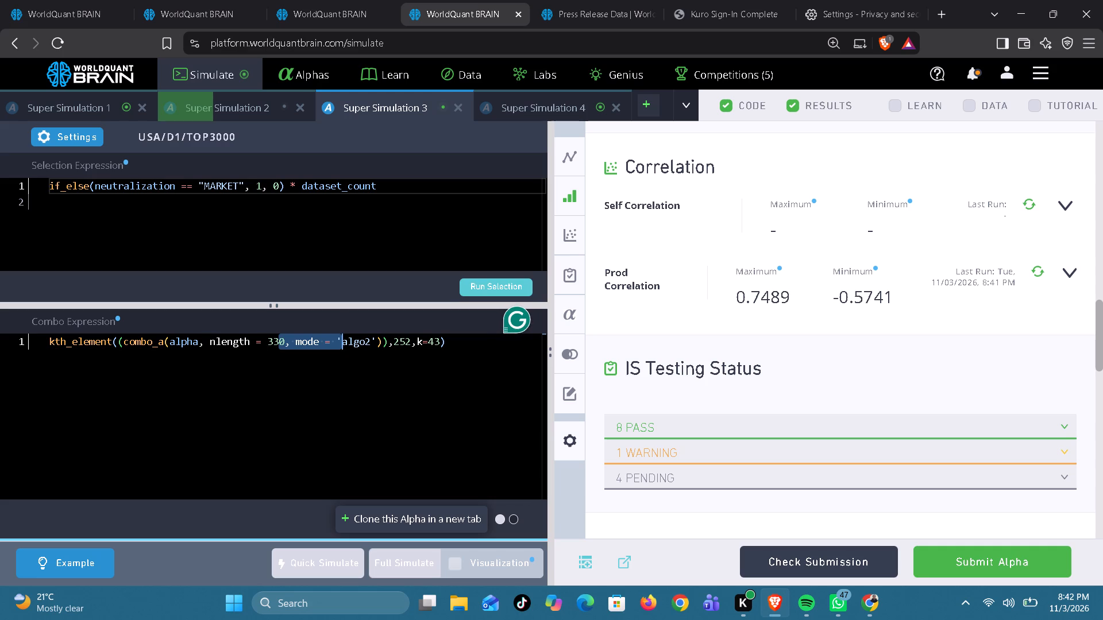
left_click(280, 342)
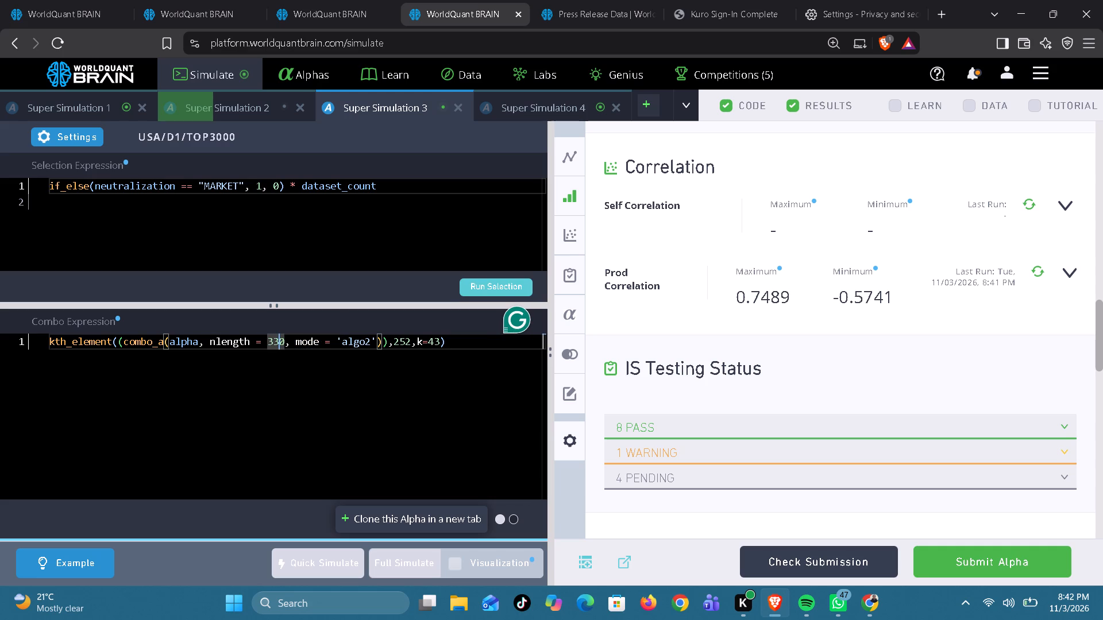
key("BackSpace")
key("2")
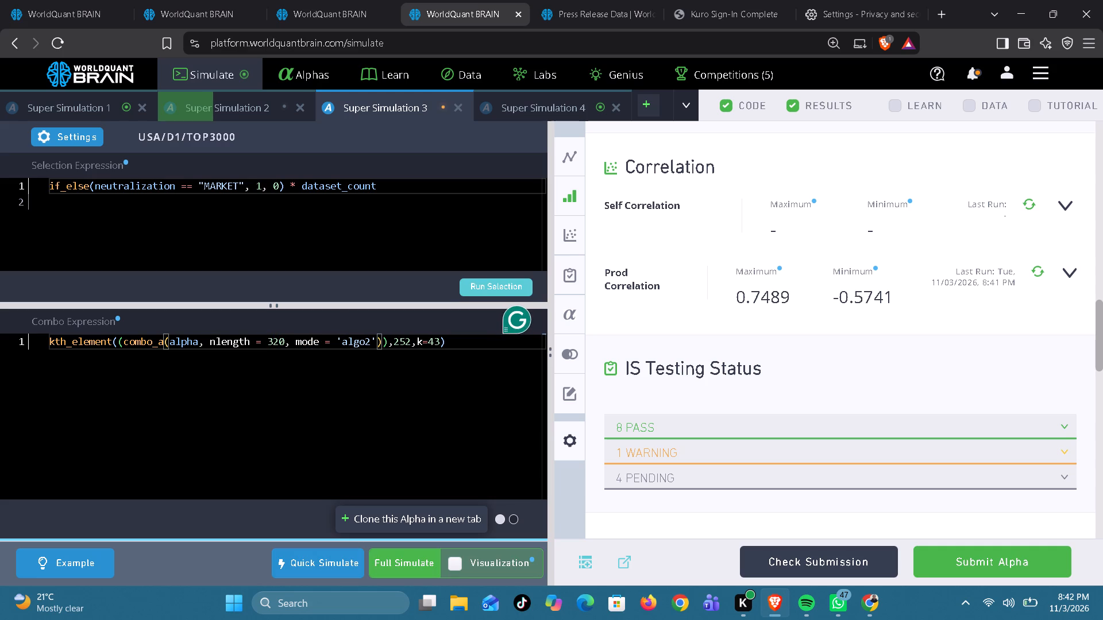
left_click(474, 285)
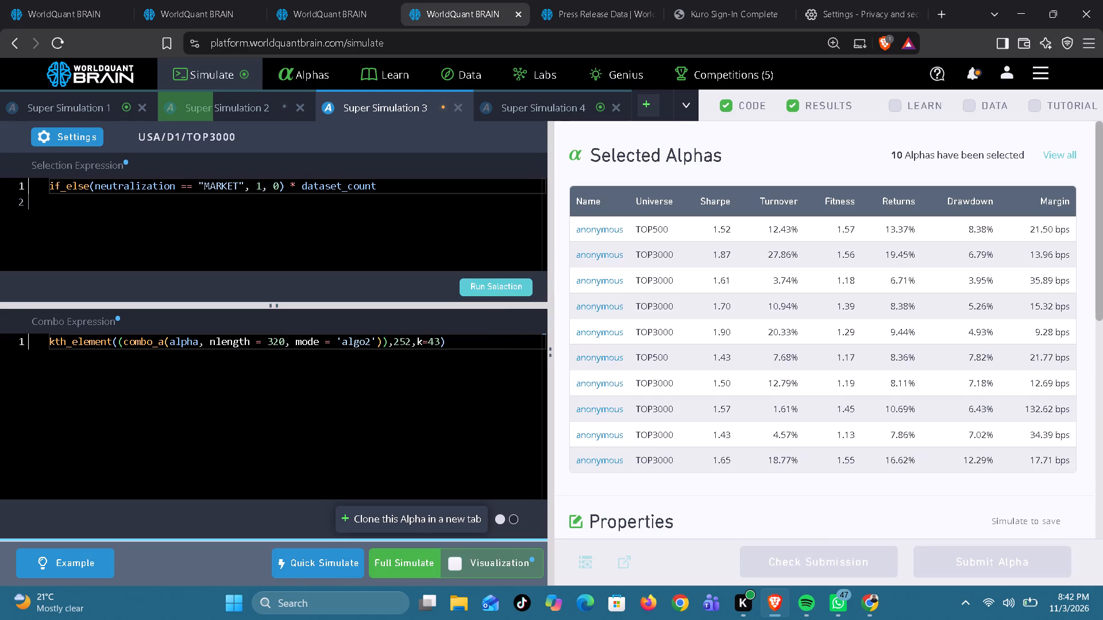
left_click(415, 564)
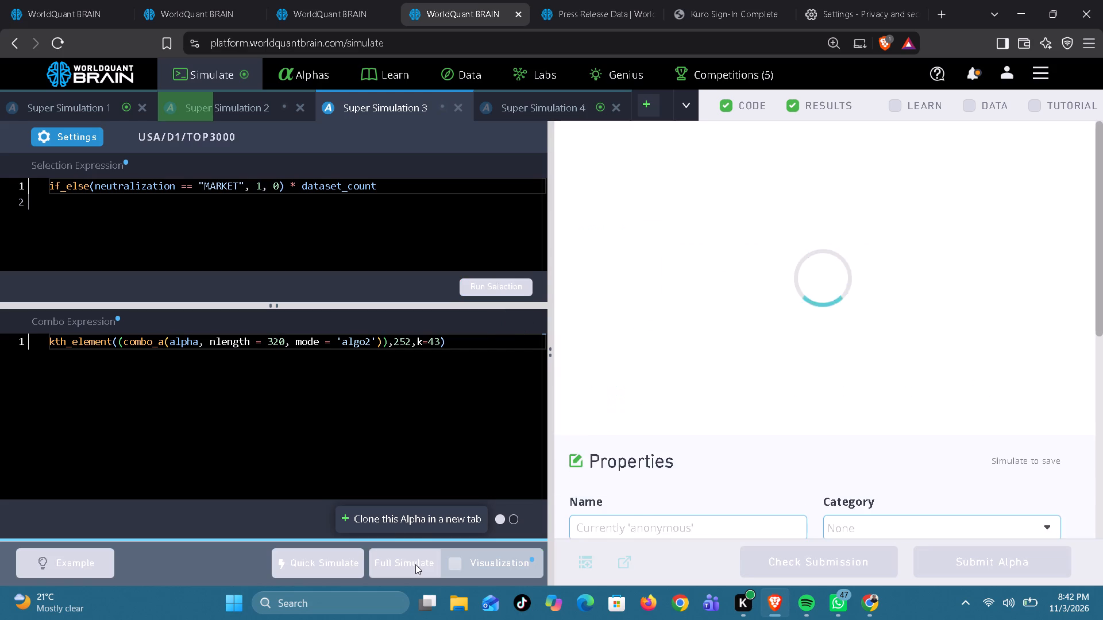
Review Super Simulation 4's results and IS testing status, and run its production correlation check.
left_click(550, 95)
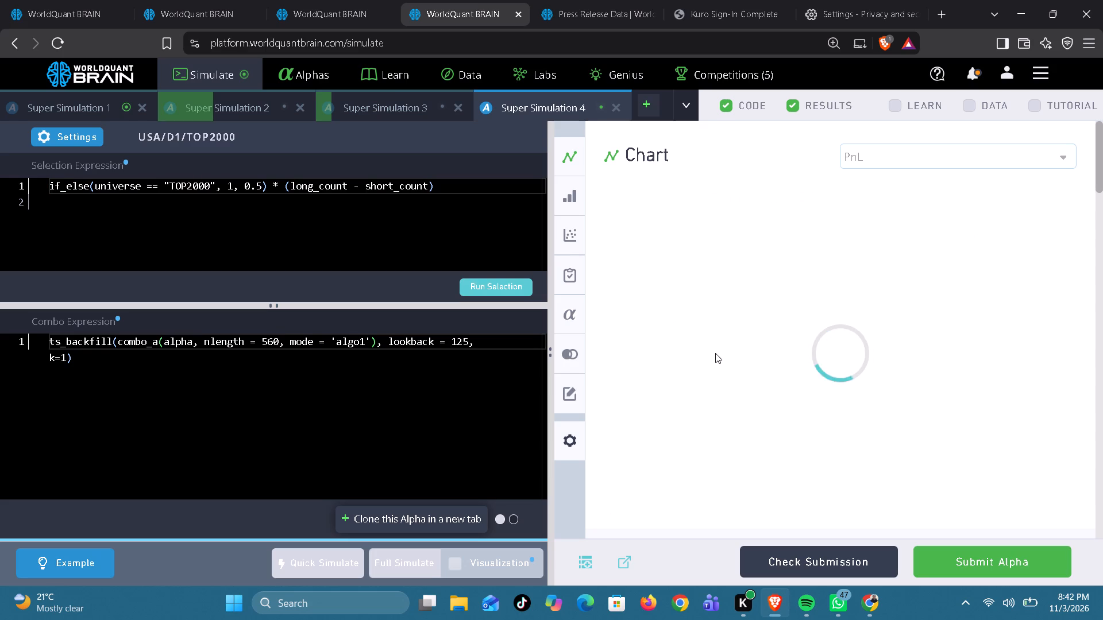
scroll(715, 353, "down", 3)
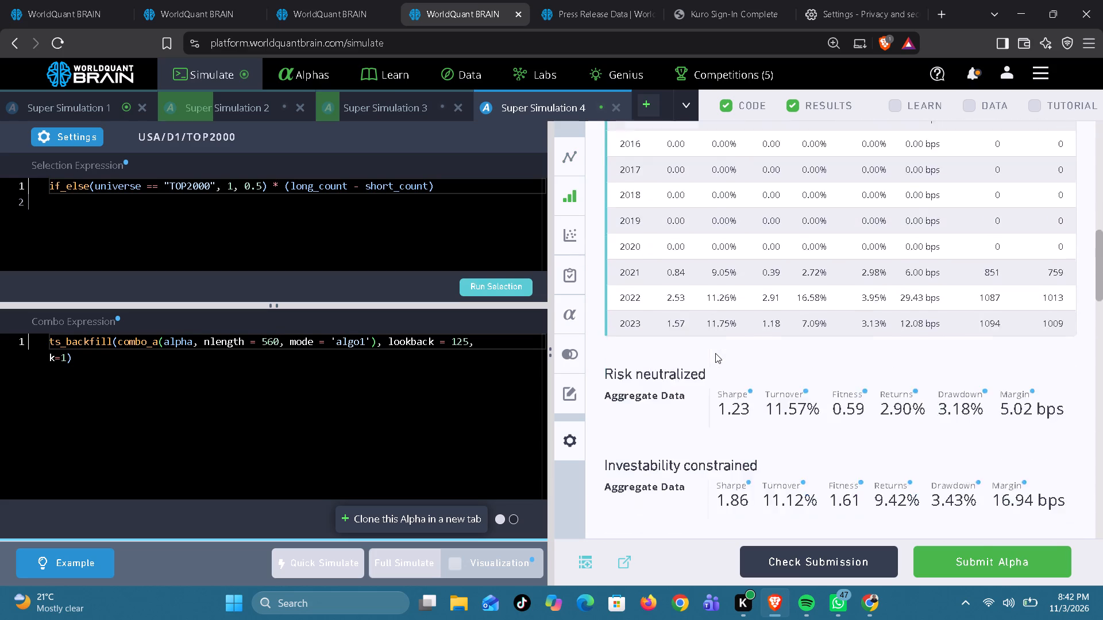
scroll(715, 353, "down", 1)
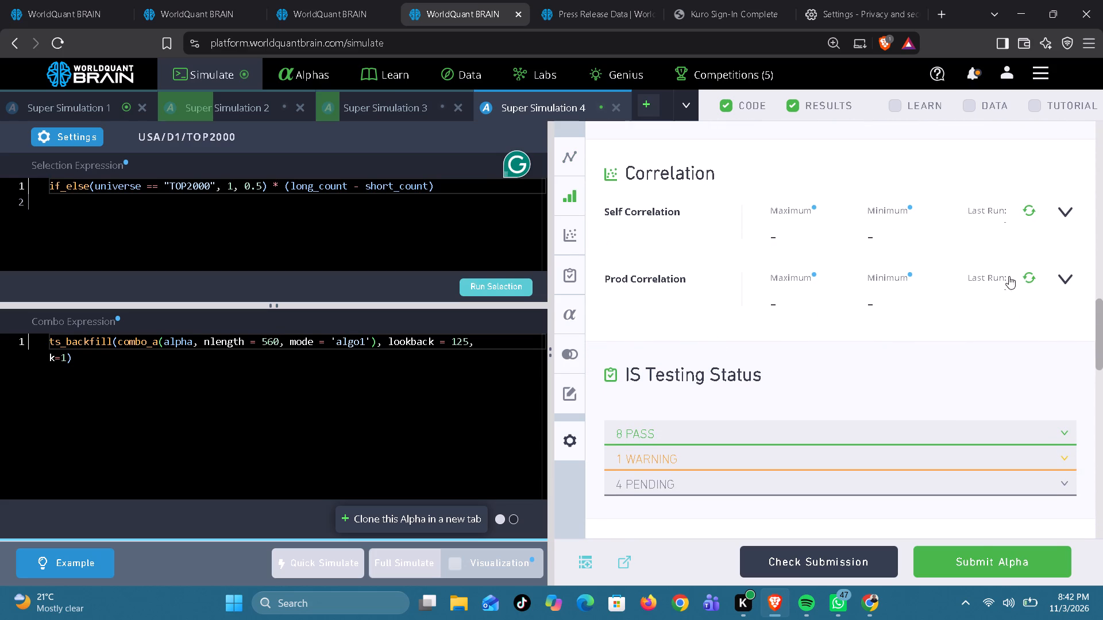
left_click(1026, 275)
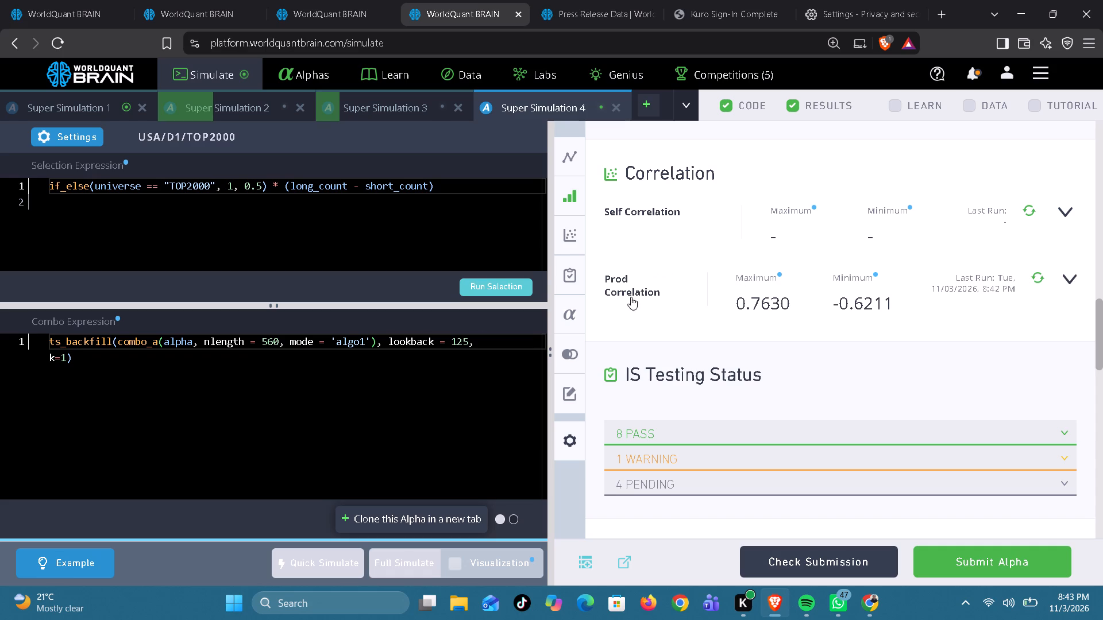
In Super Simulation 4, set the combo expression's nlength to 520, rerun the selection and start a full simulation.
left_click(272, 341)
key("BackSpace")
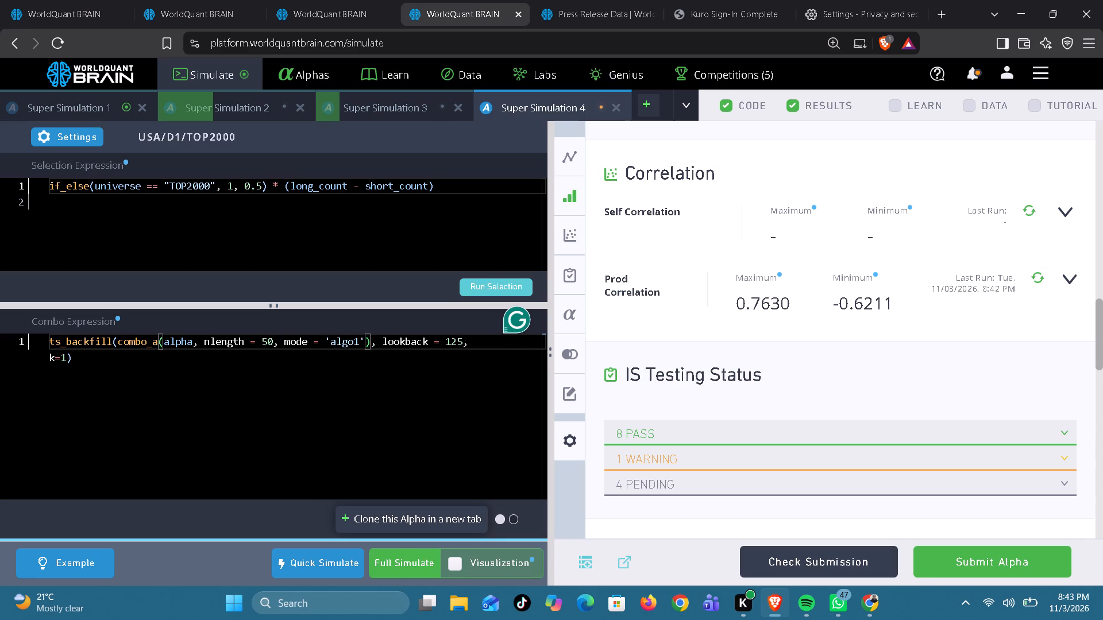
key("2")
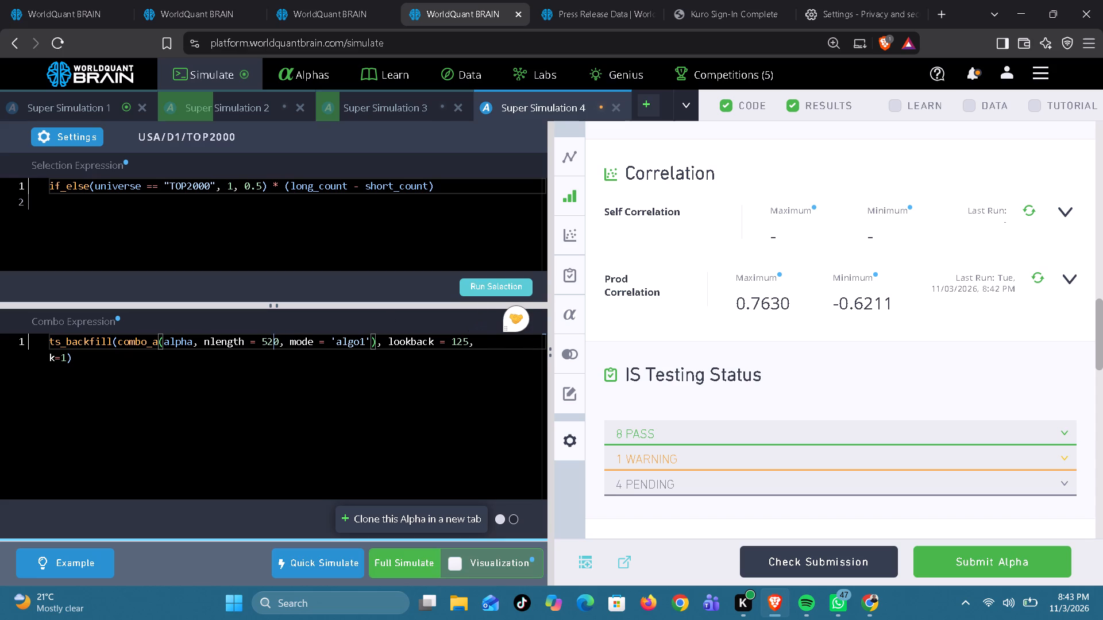
left_click(479, 293)
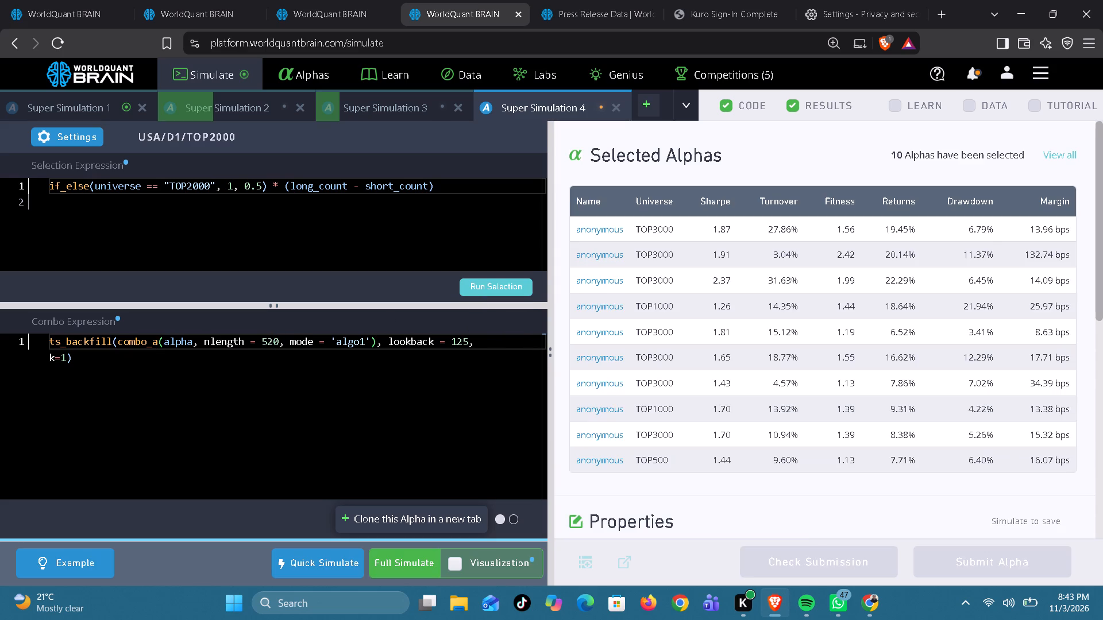
left_click(411, 556)
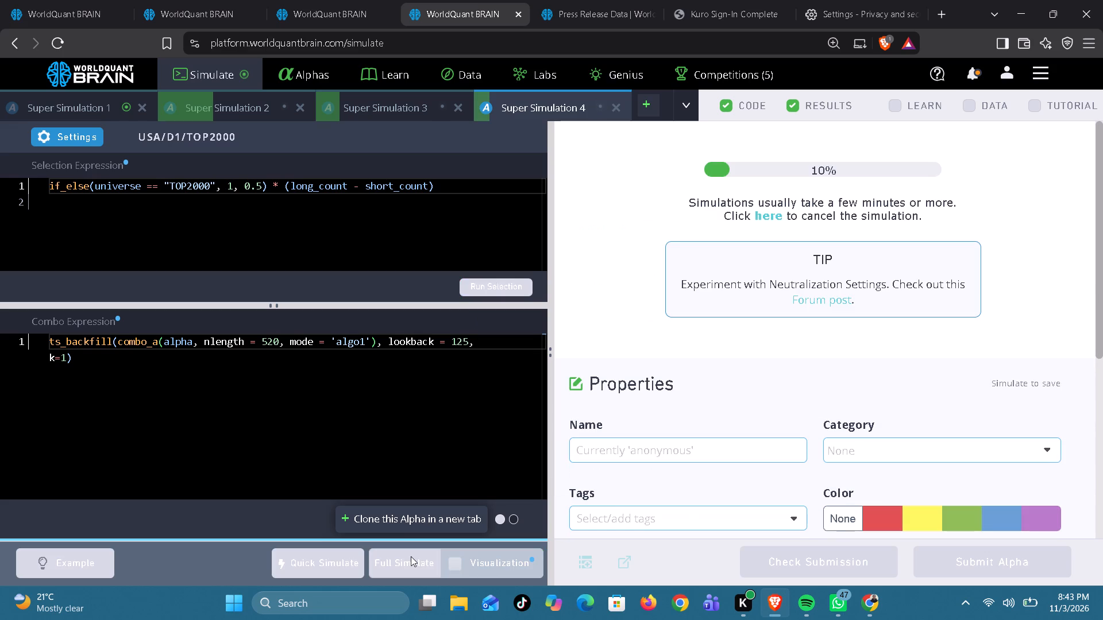
Switch to the finished Super Simulation 1.
left_click(94, 110)
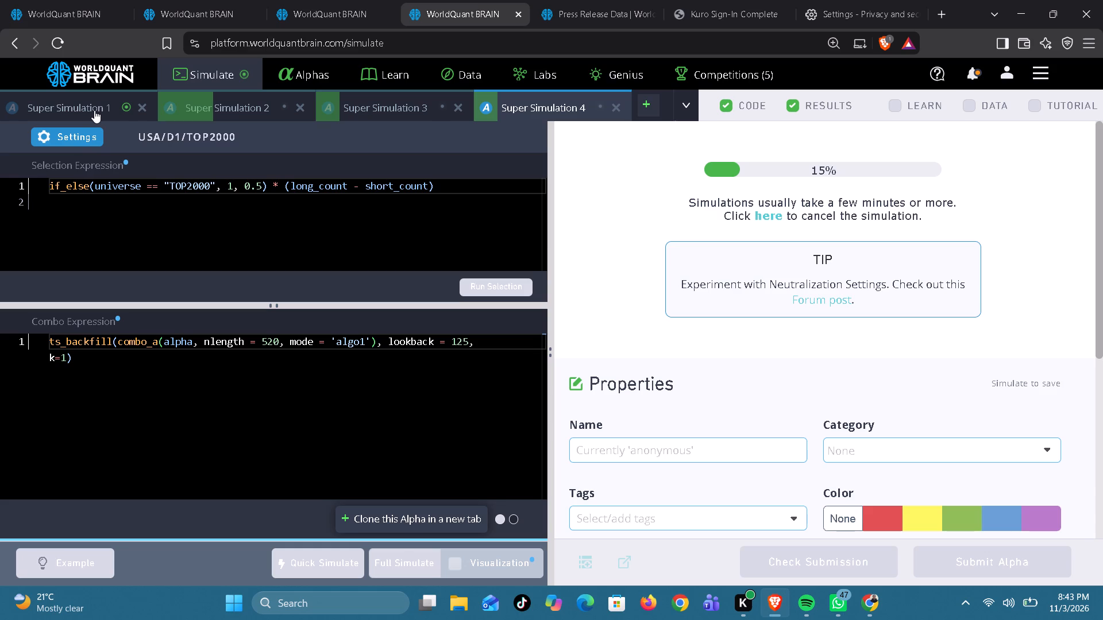
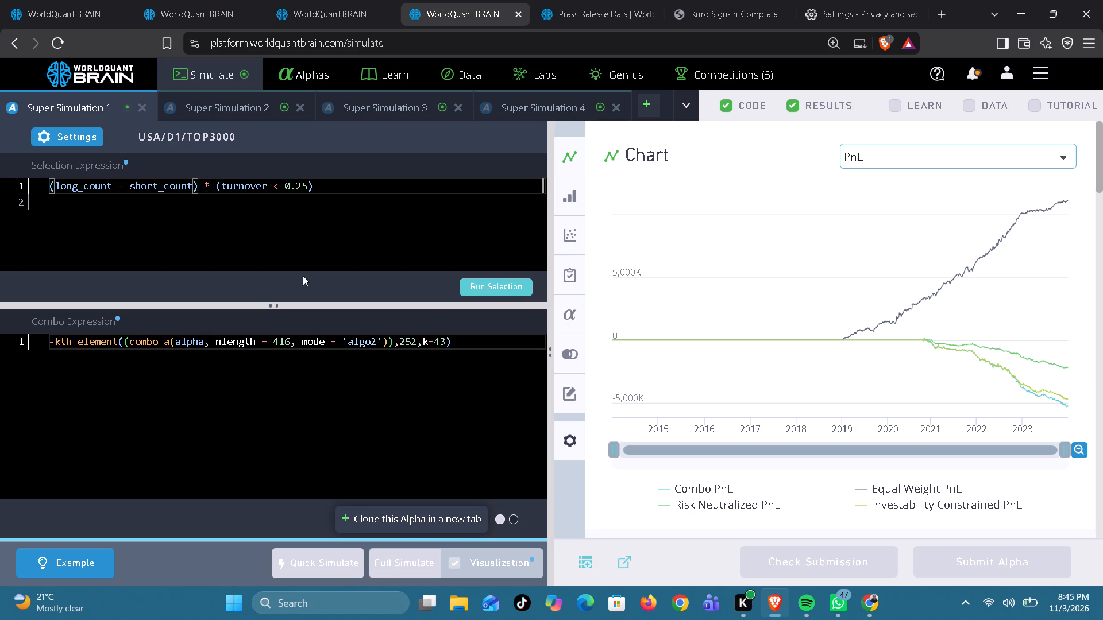
In Super Simulation 1, set the combo expression's nlength to 436, rerun the selection and start a full simulation.
left_click(282, 342)
key("BackSpace")
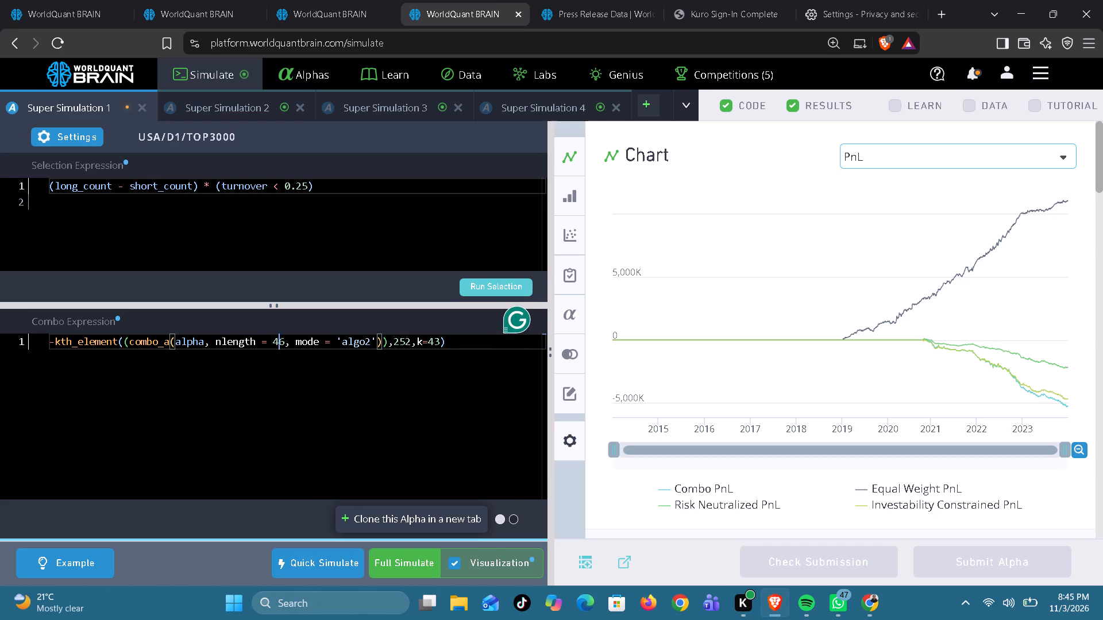
key("3")
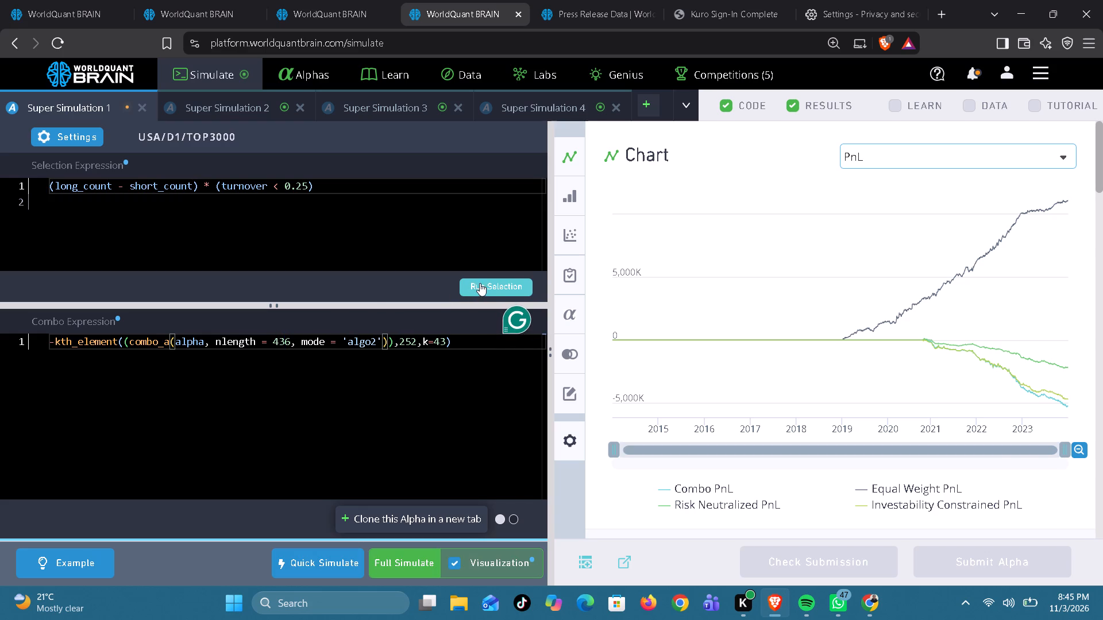
left_click(480, 283)
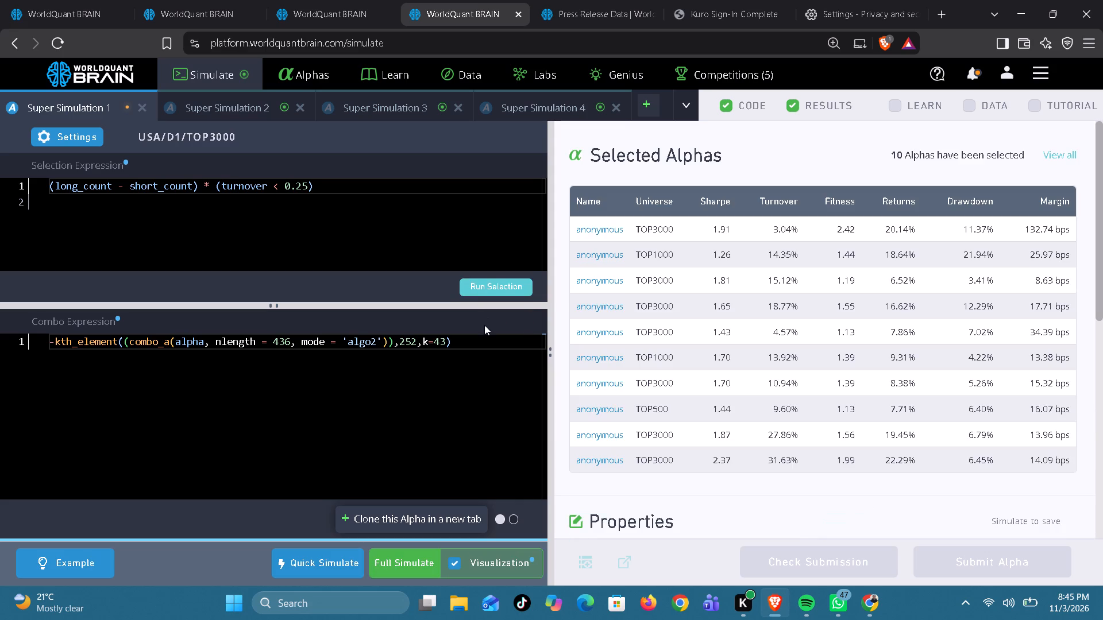
left_click(402, 559)
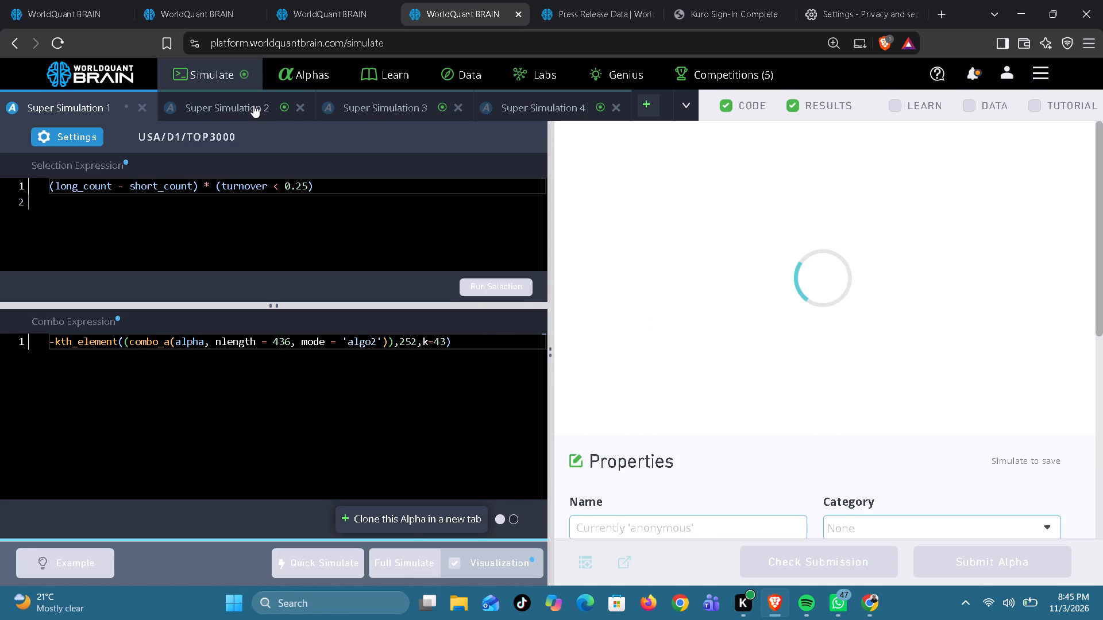
Check Super Simulation 2's results, set its combo expression's nlength to 545, rerun the selection and start a full simulation.
left_click(253, 105)
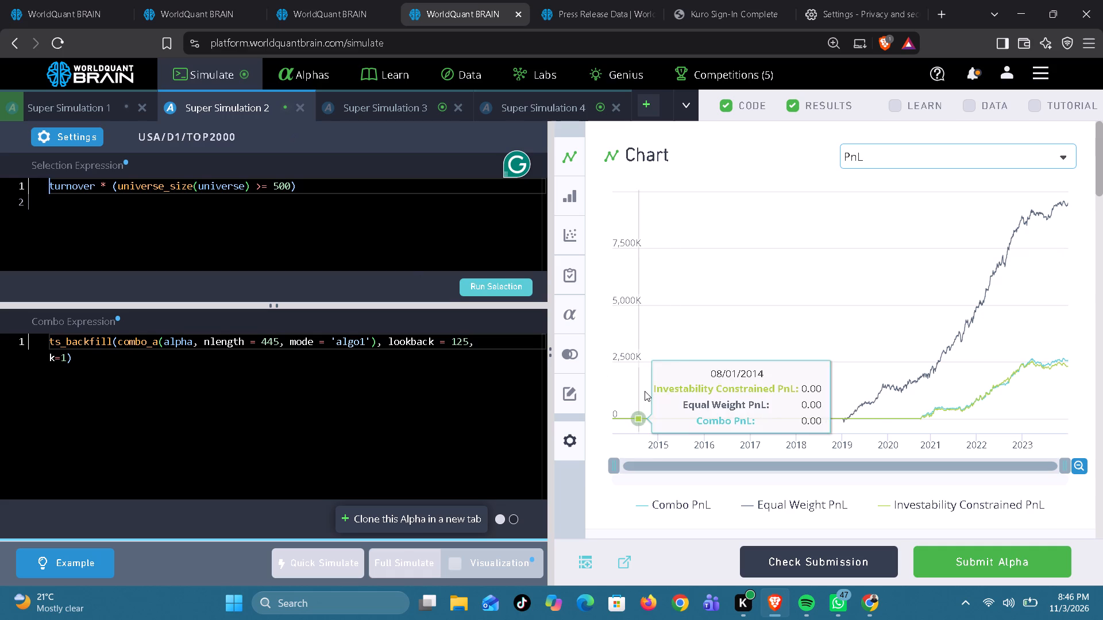
scroll(795, 417, "down", 4)
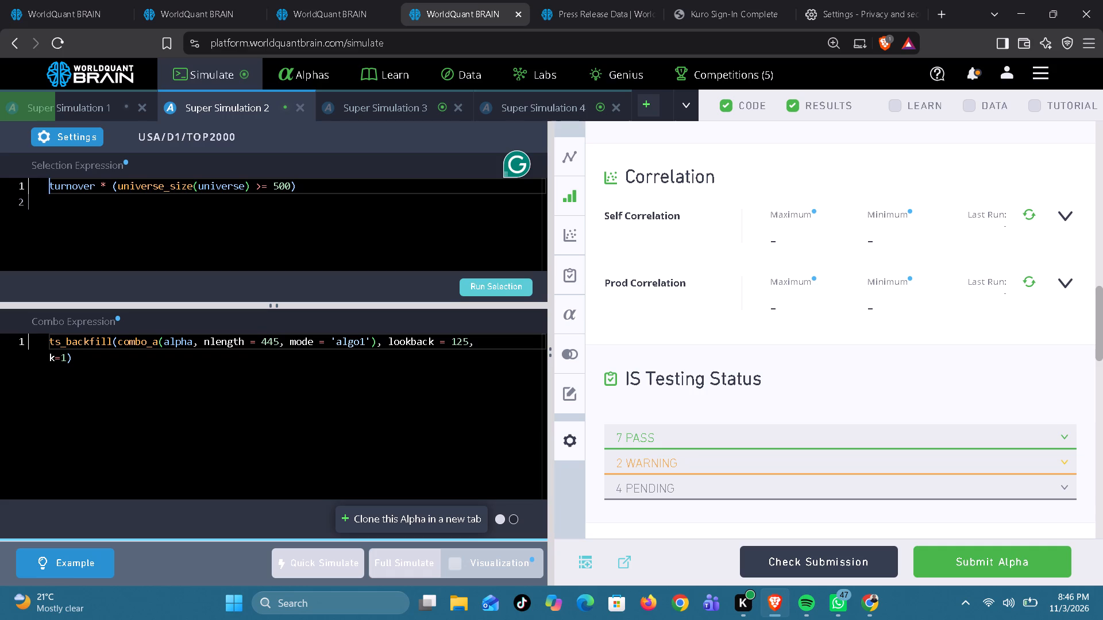
left_click(267, 342)
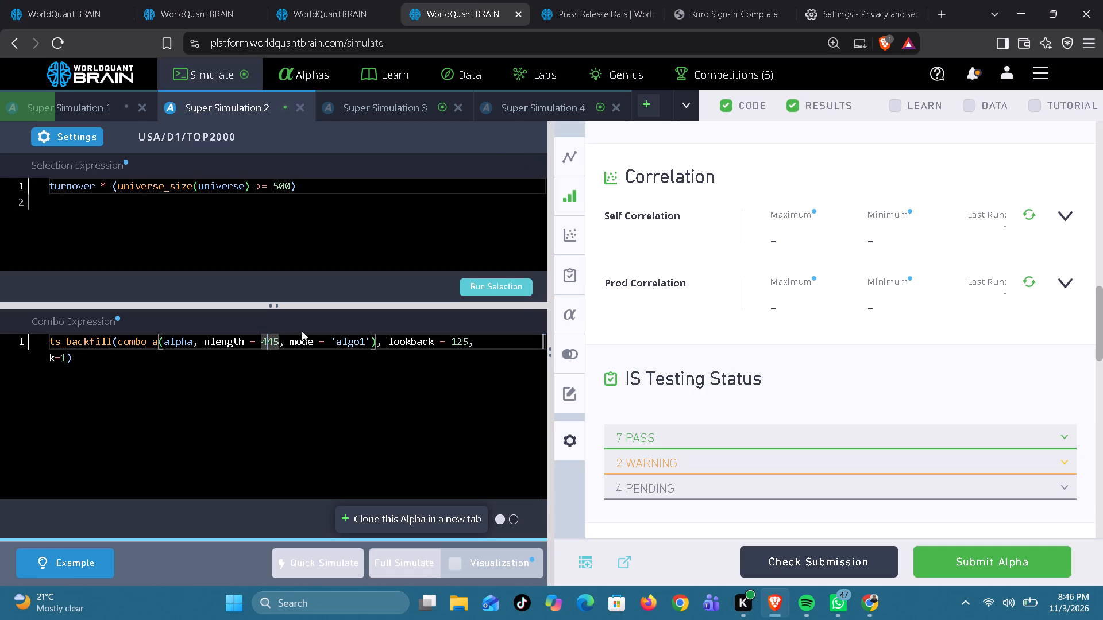
key("BackSpace")
key("5")
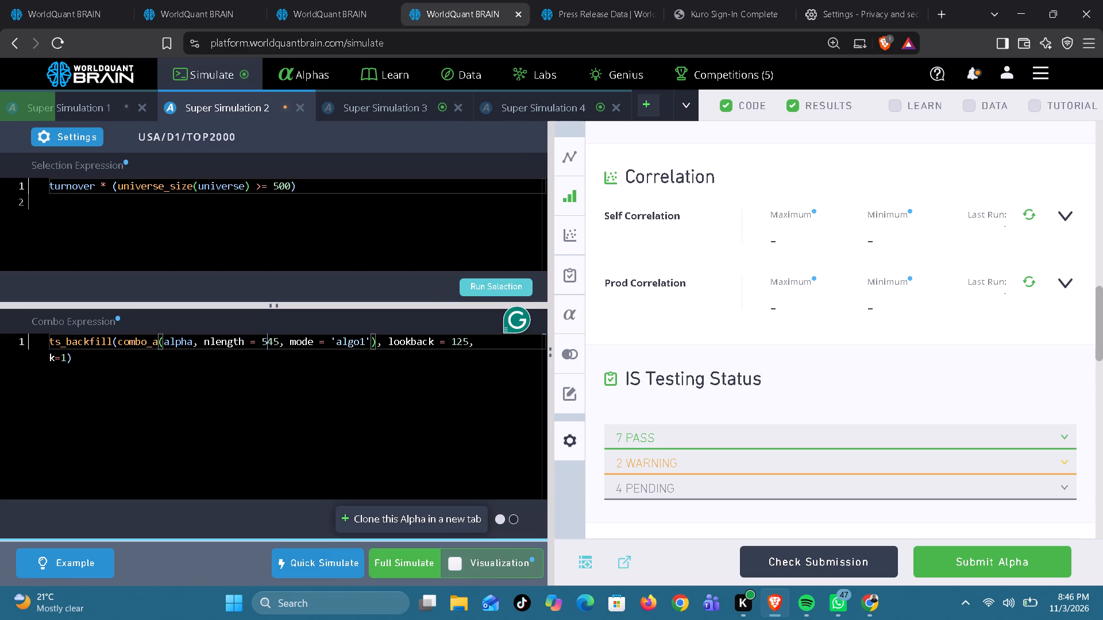
left_click(476, 289)
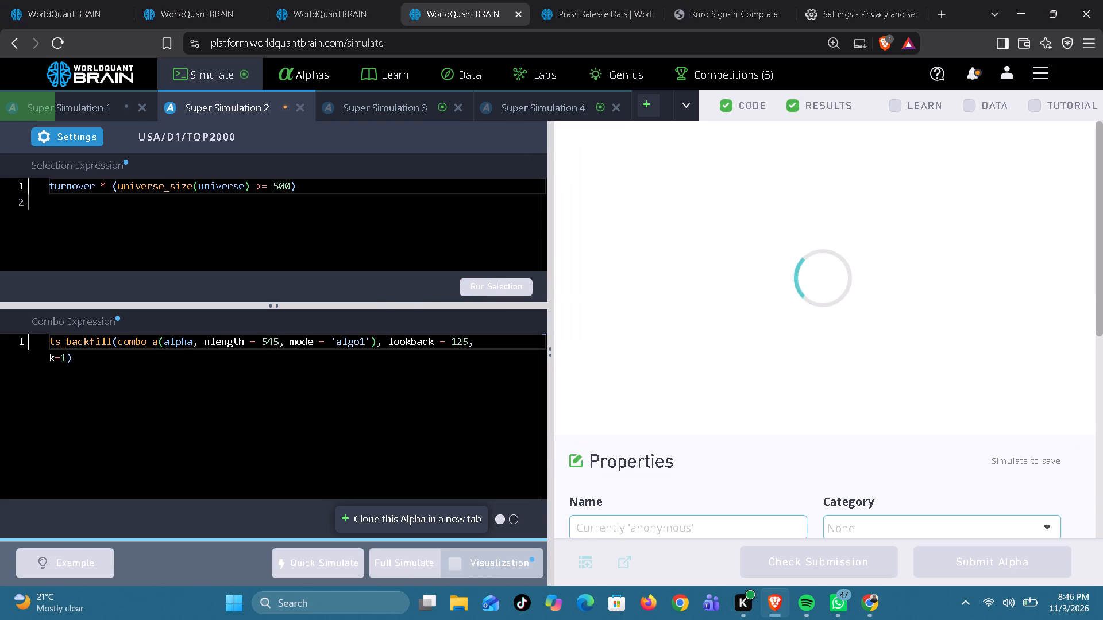
left_click(412, 558)
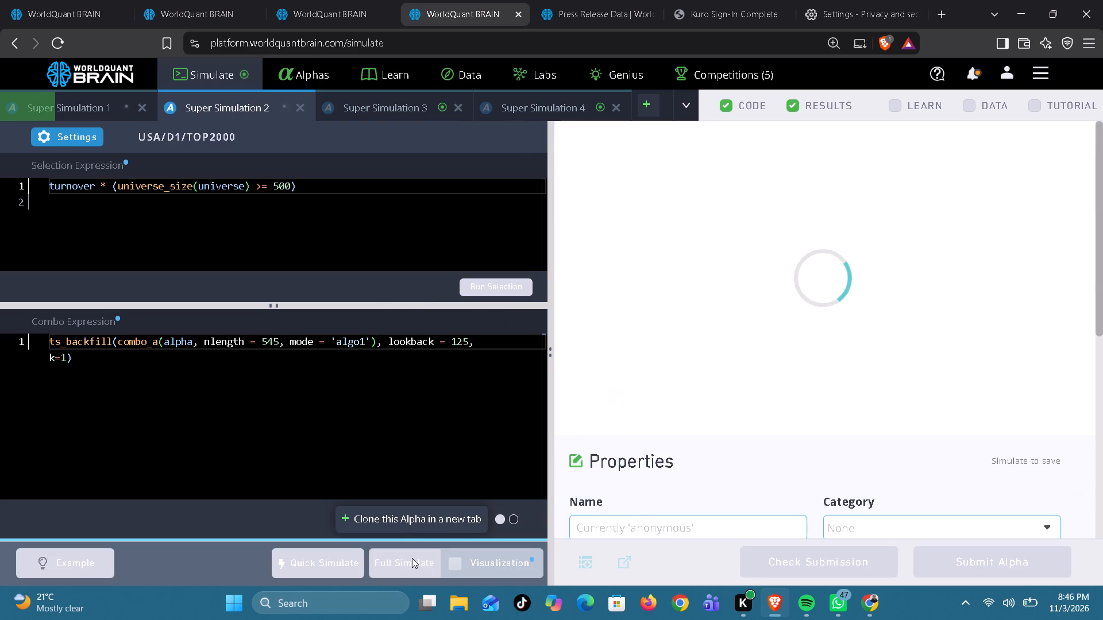
Review Super Simulation 3's IS summary and testing status, and run its production correlation check.
left_click(375, 102)
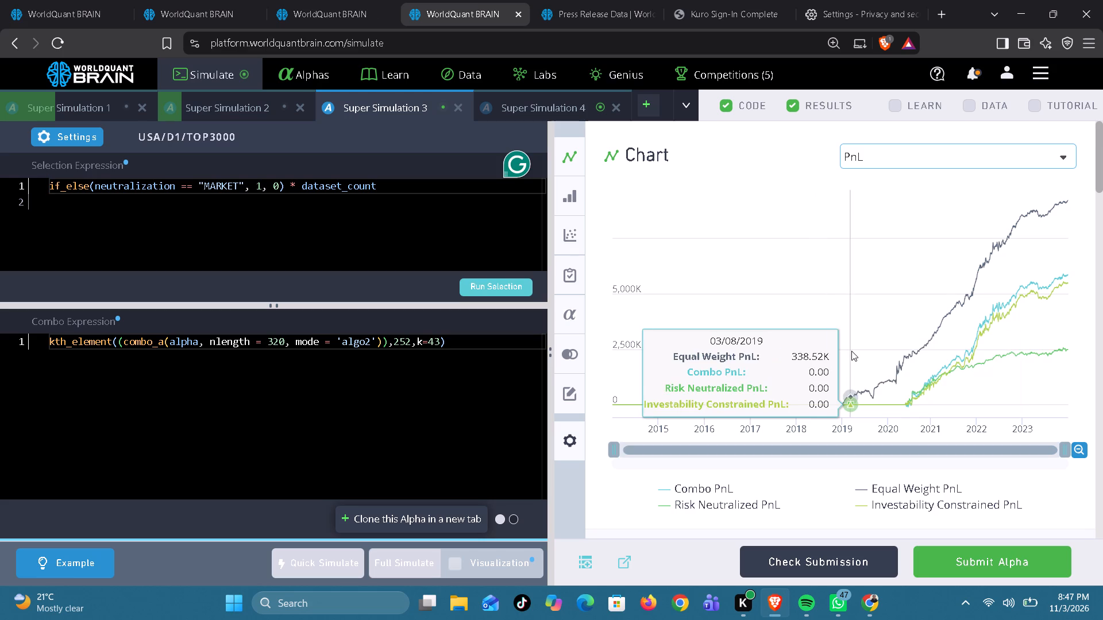
scroll(851, 351, "down", 4)
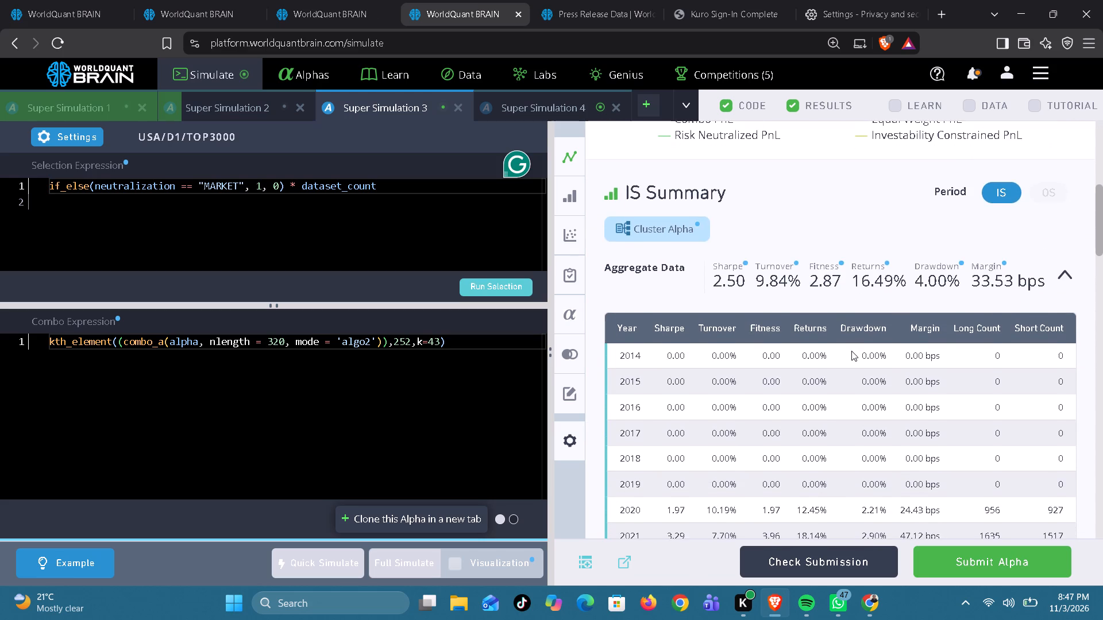
scroll(851, 351, "down", 4)
scroll(851, 351, "up", 1)
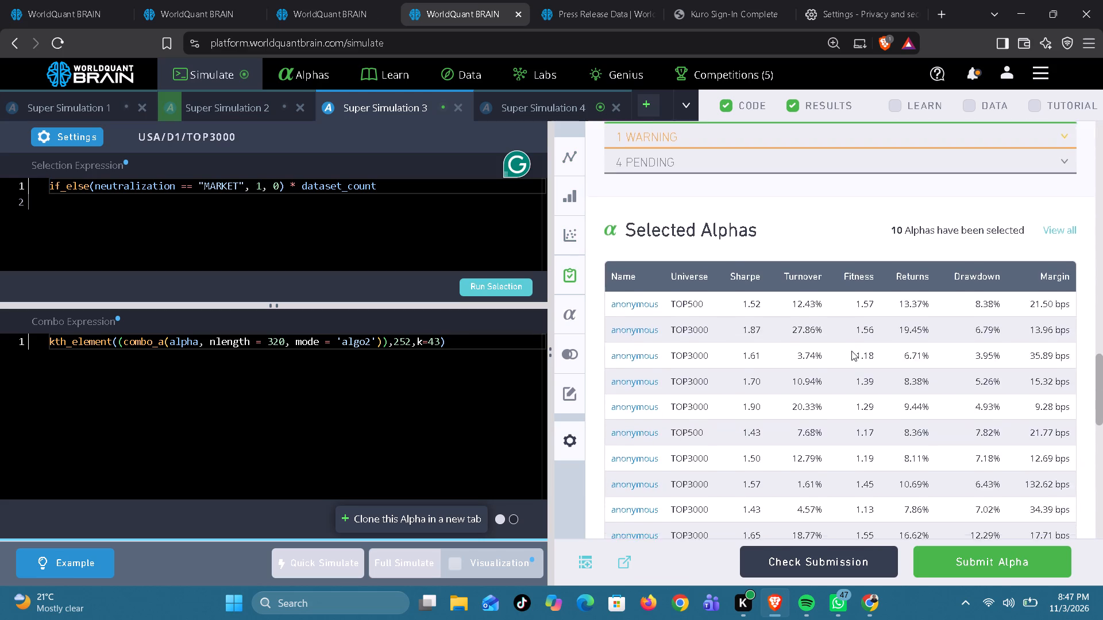
scroll(851, 351, "up", 3)
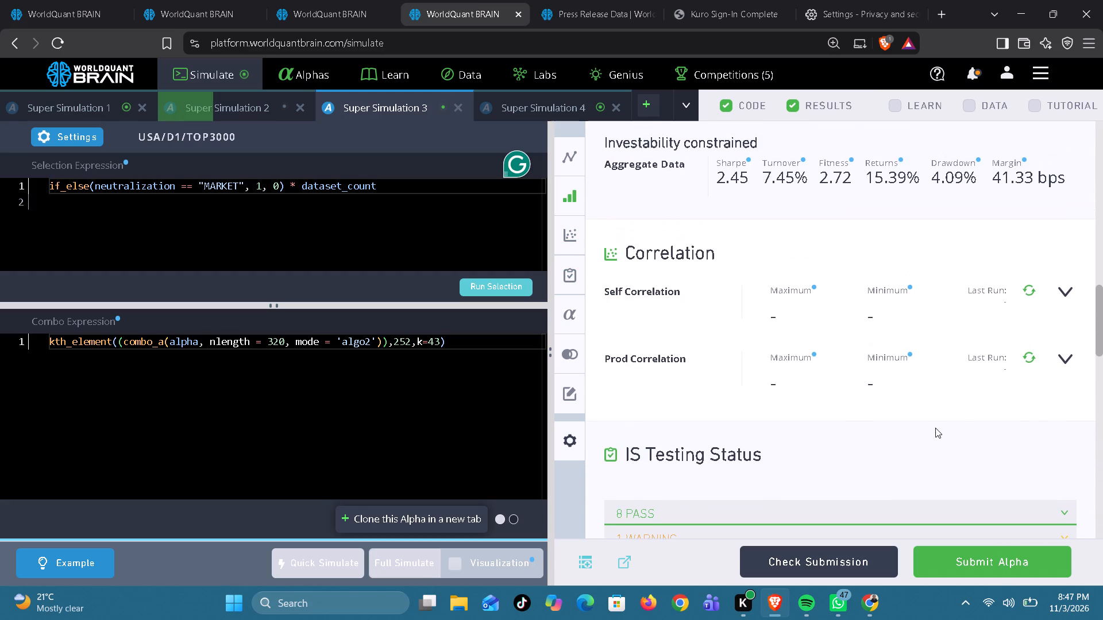
left_click(1029, 358)
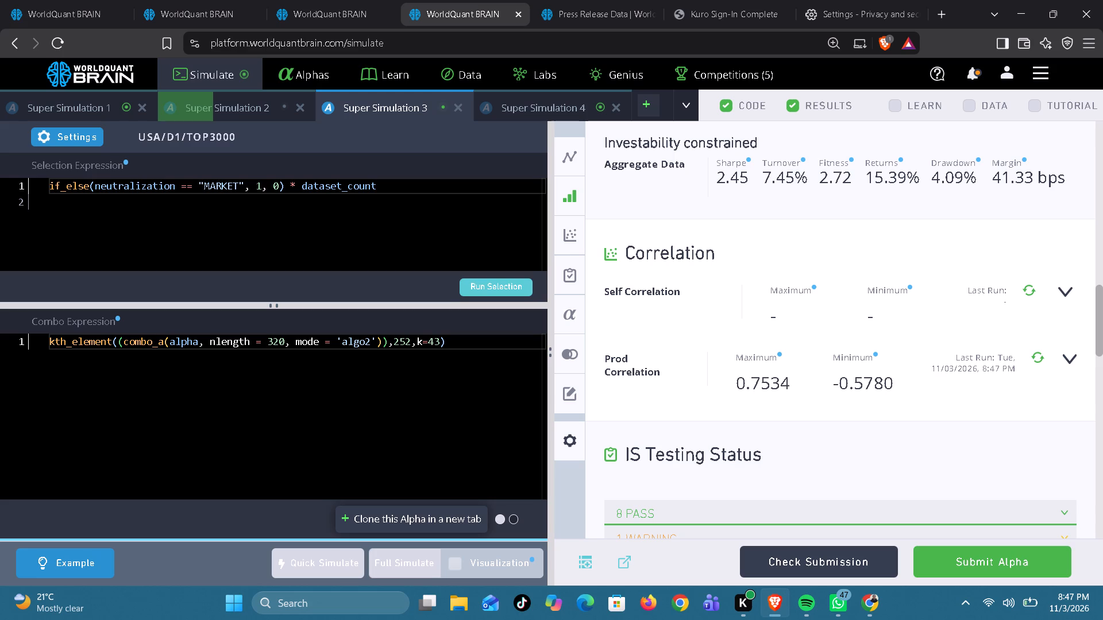
In Super Simulation 3, set the combo expression's nlength to 360, rerun the selection and start a full simulation.
left_click(277, 346)
key("BackSpace")
key("6")
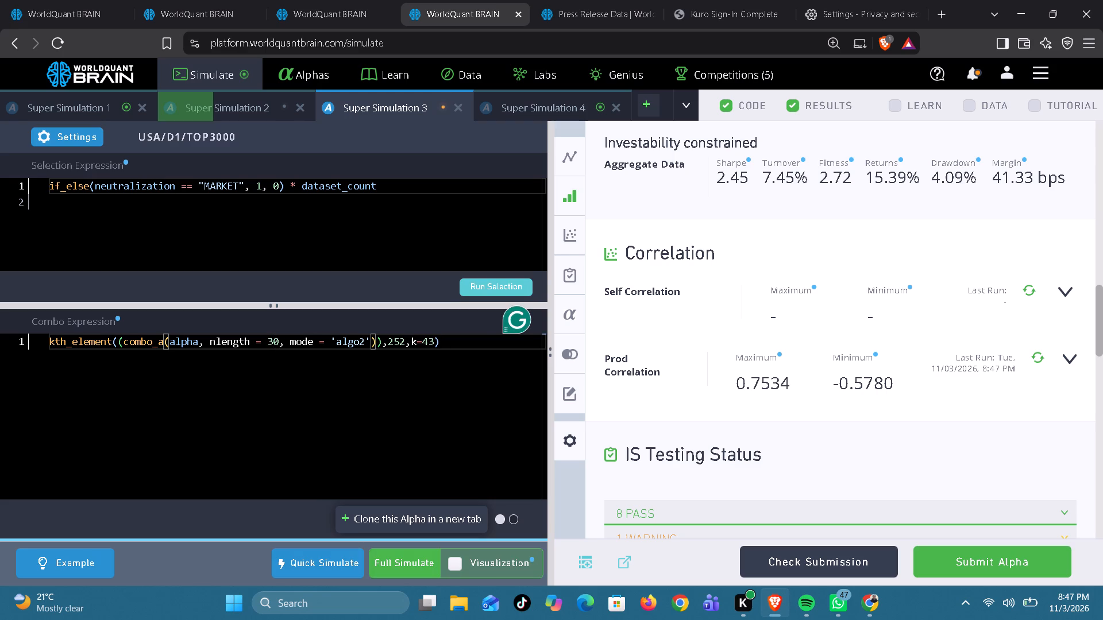
left_click(464, 290)
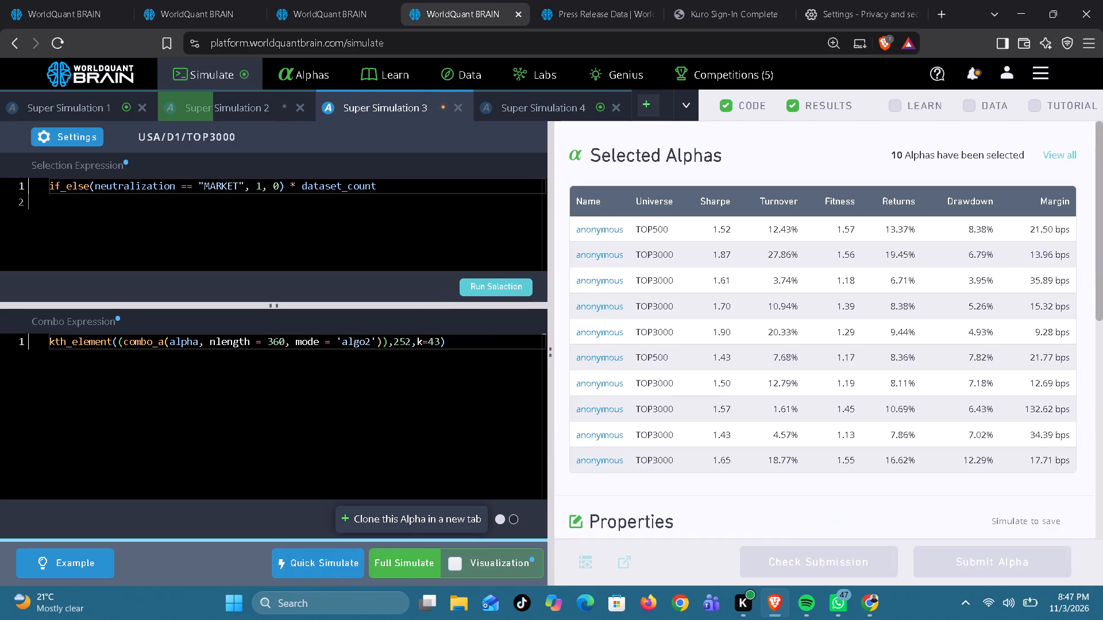
left_click(409, 564)
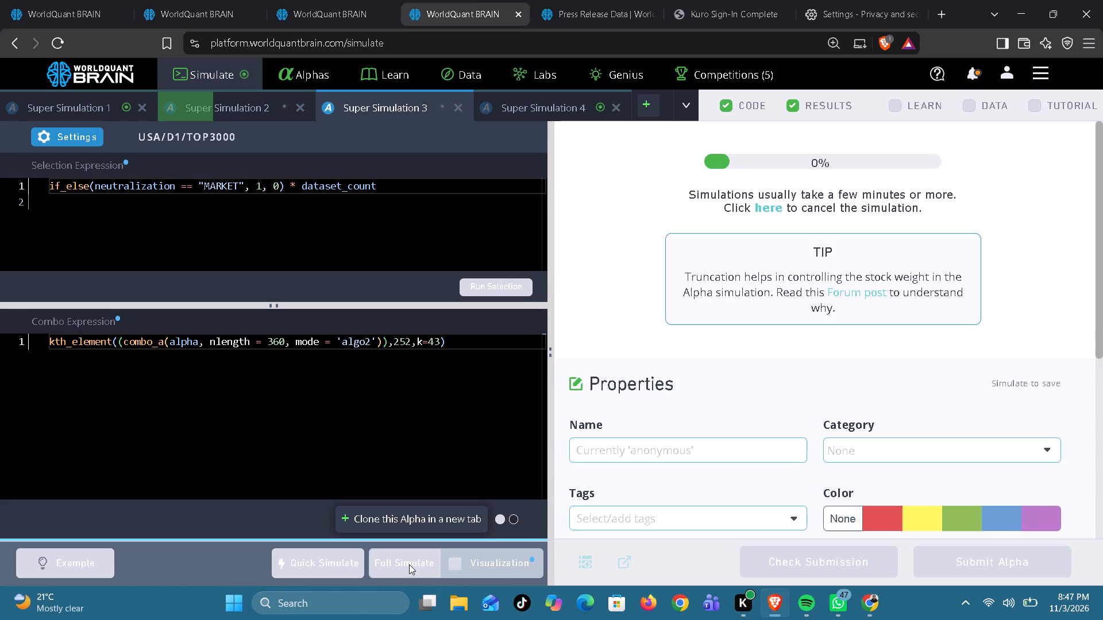
Review Super Simulation 4's IS summary and testing status, and run its production correlation check.
left_click(515, 106)
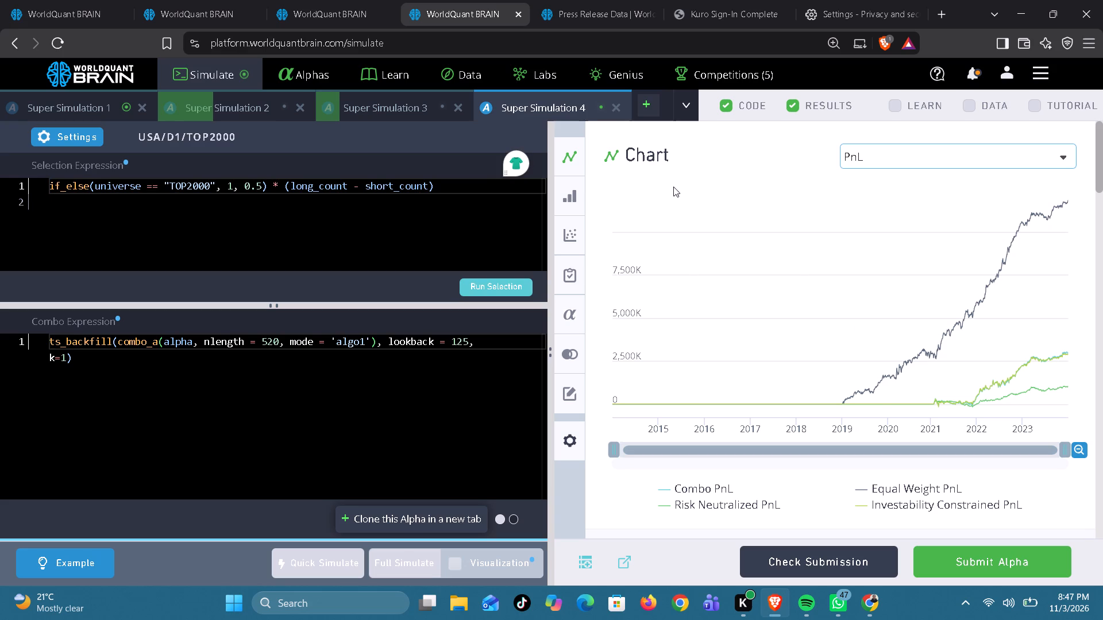
scroll(880, 358, "down", 2)
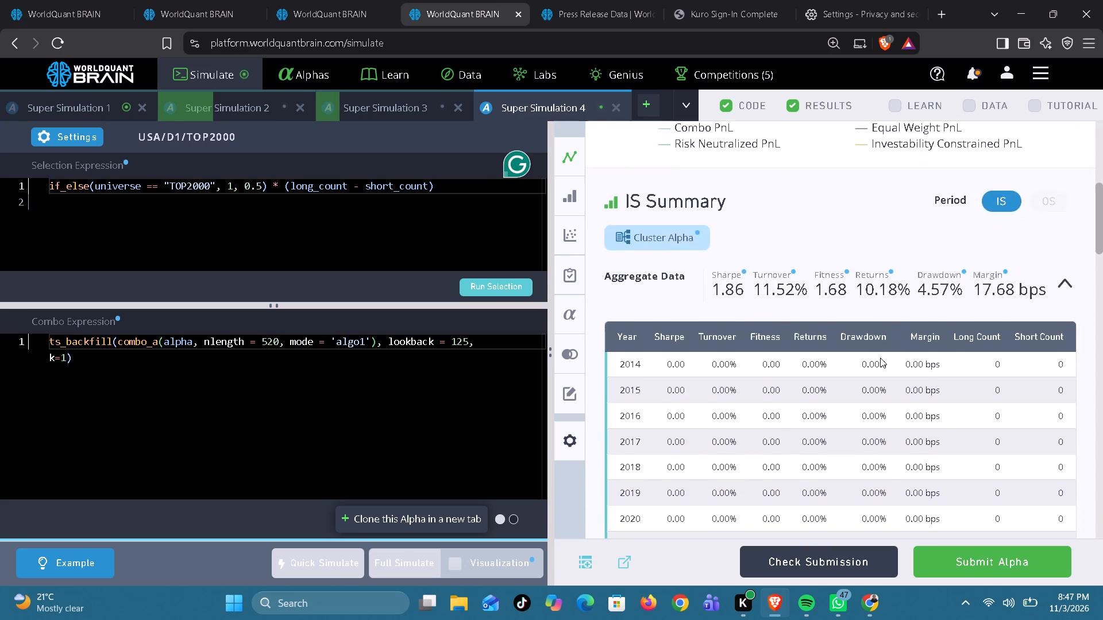
scroll(880, 358, "down", 2)
scroll(880, 358, "up", 2)
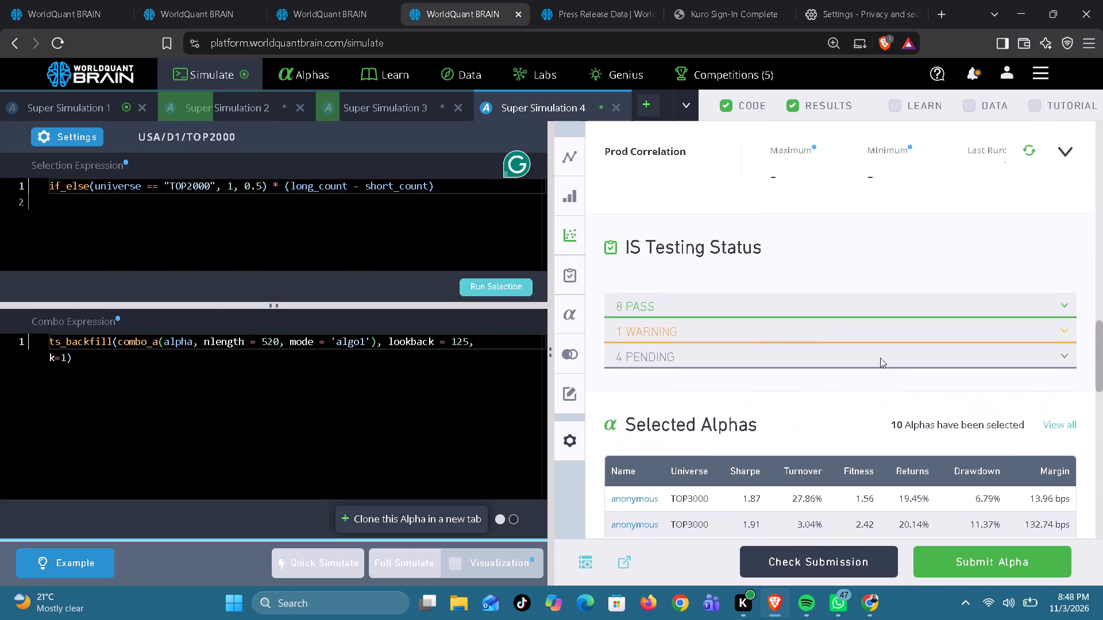
scroll(880, 358, "up", 1)
left_click(1028, 245)
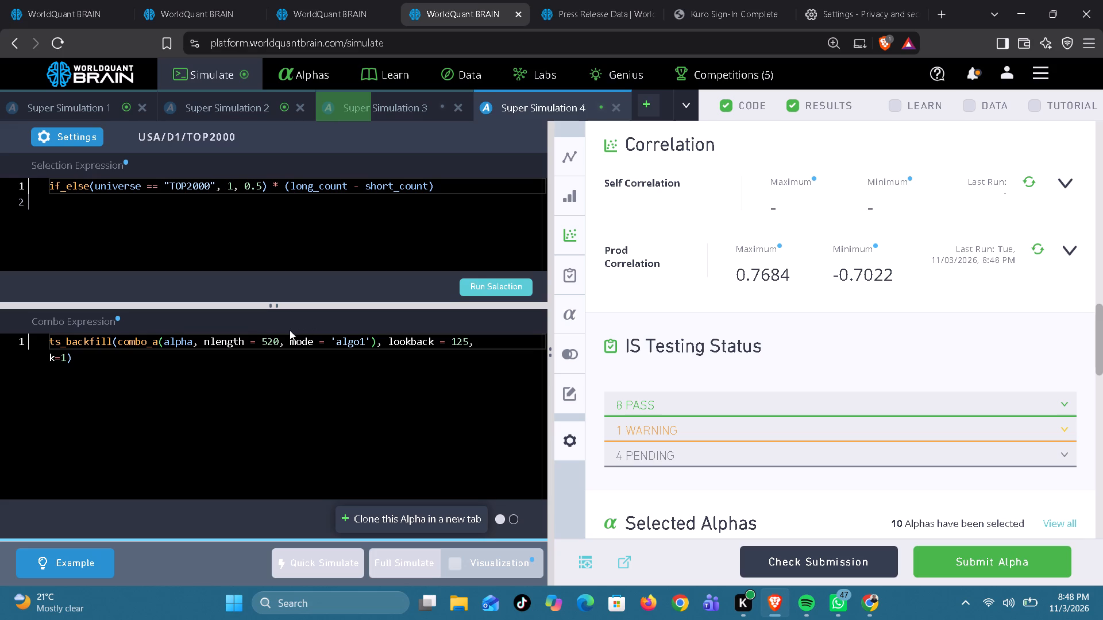
In Super Simulation 4, set the combo expression's nlength to 525, rerun the selection and start a full simulation.
left_click(272, 347)
key("Delete")
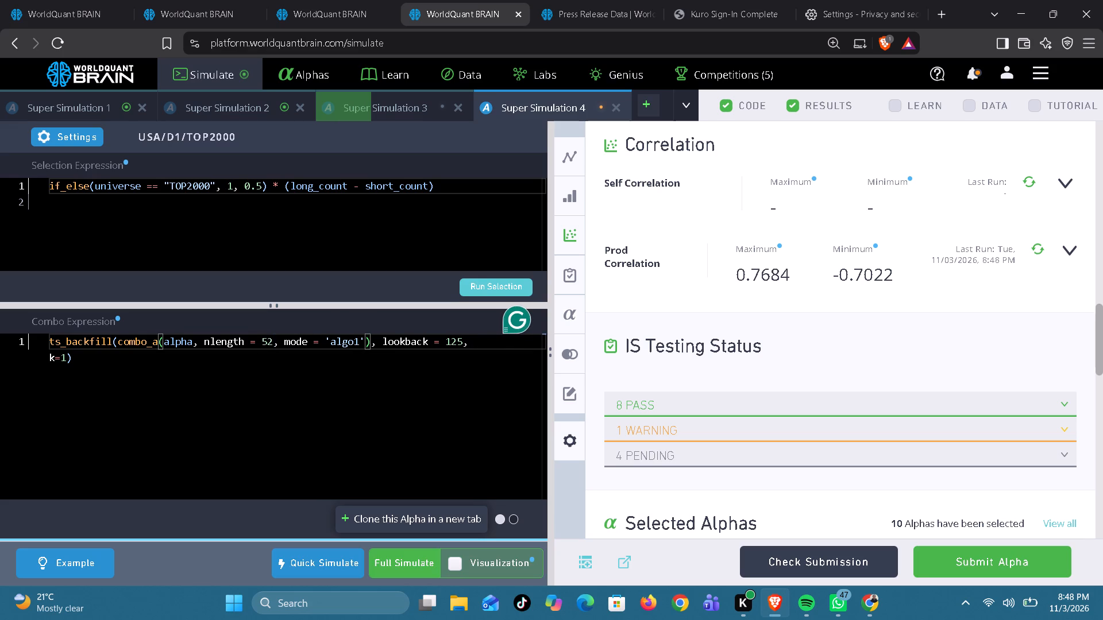
key("5")
left_click(485, 282)
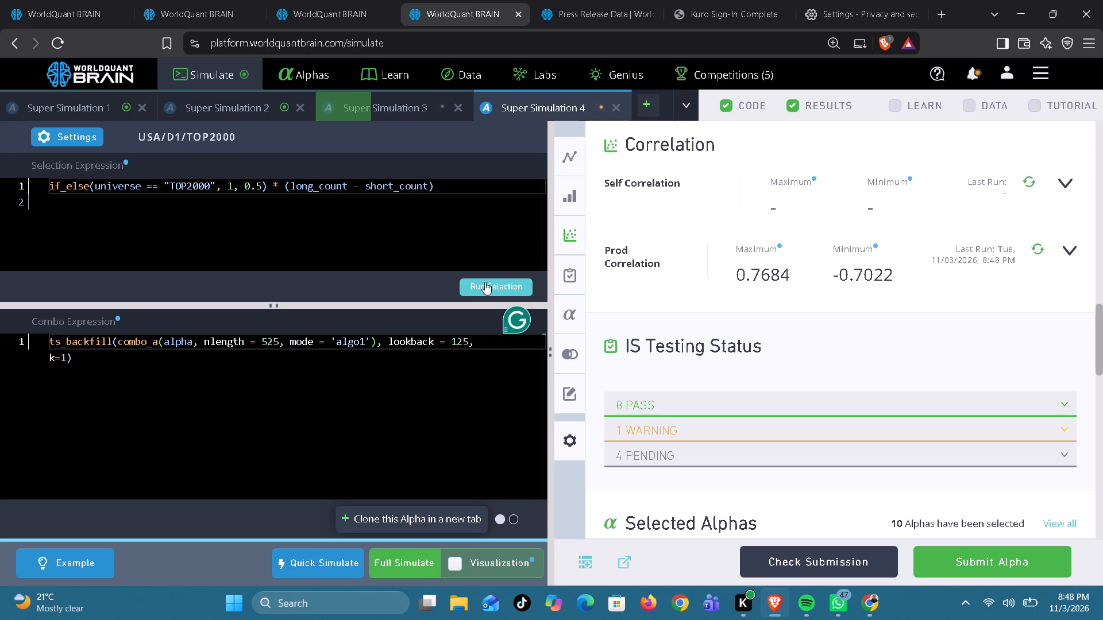
left_click(403, 569)
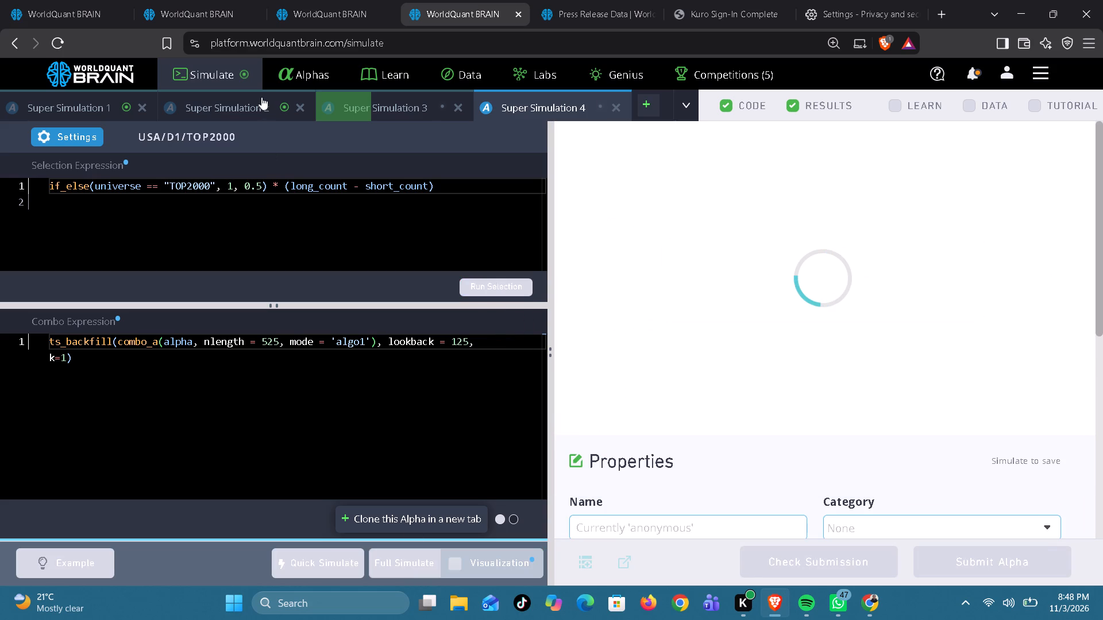
In the finished Super Simulation 2, remove the last digit of the combo expression's nlength.
left_click(244, 104)
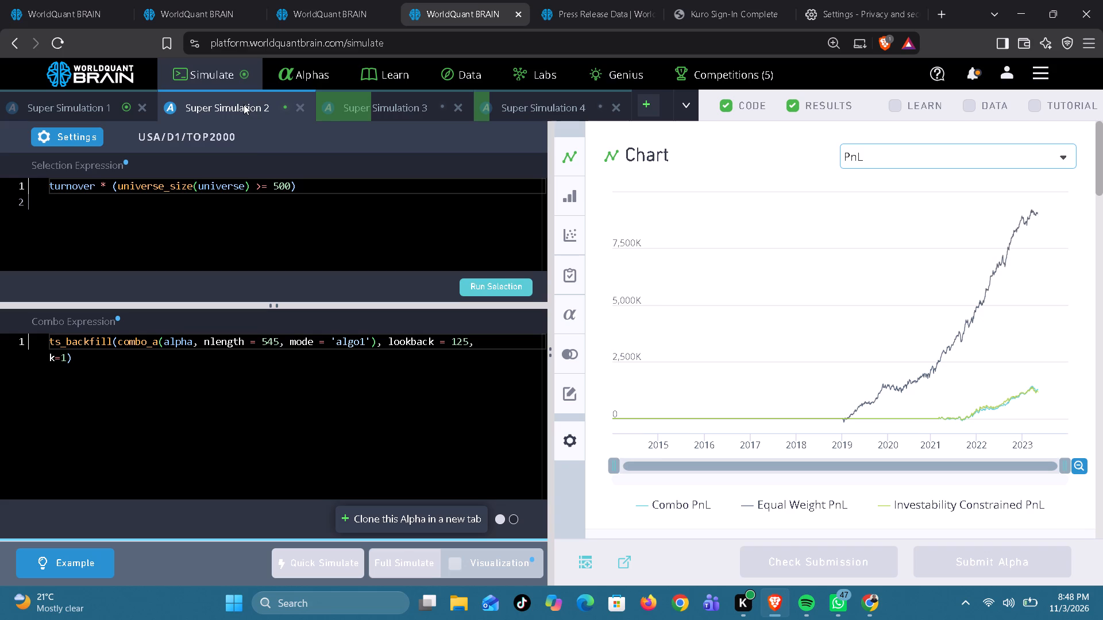
left_click(278, 346)
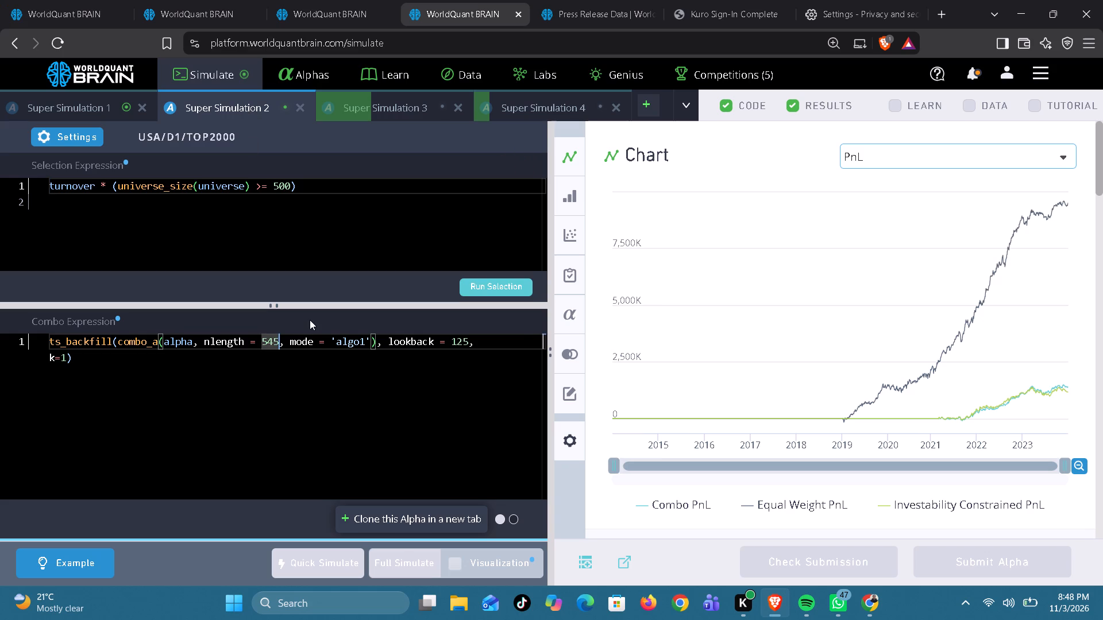
key("BackSpace")
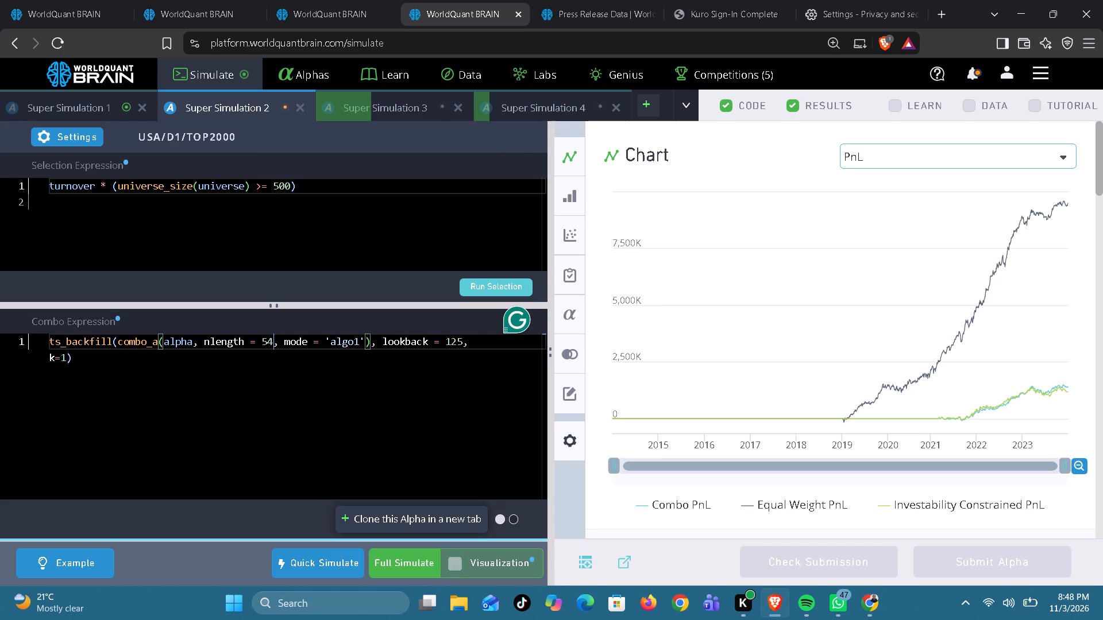
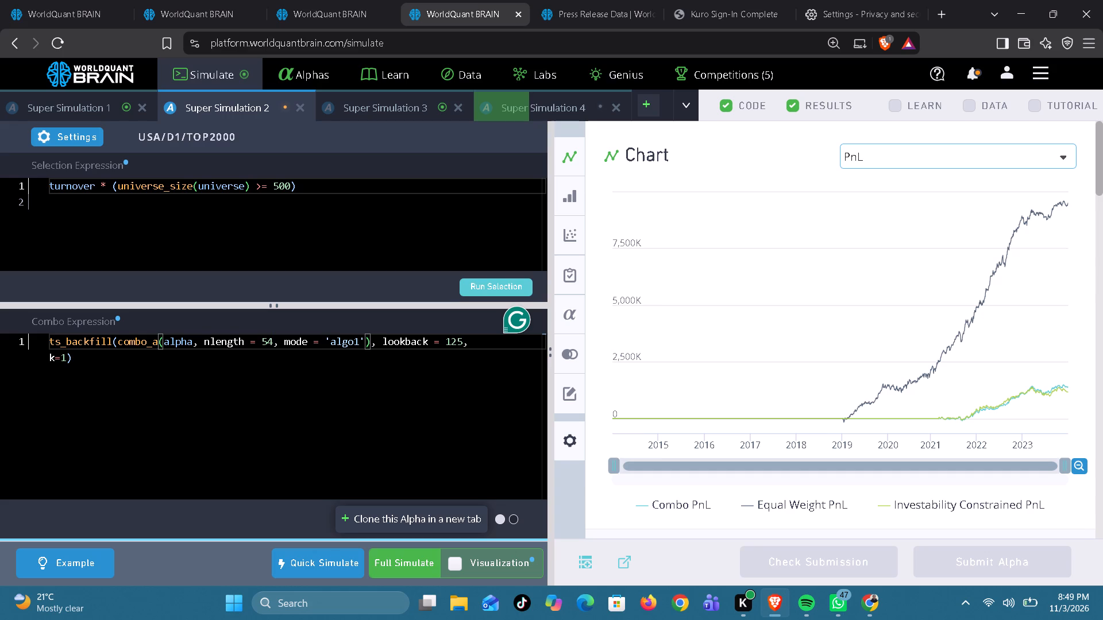
In Super Simulation 2, set the combo expression's nlength to 541, rerun the selection and start a full simulation.
key("1")
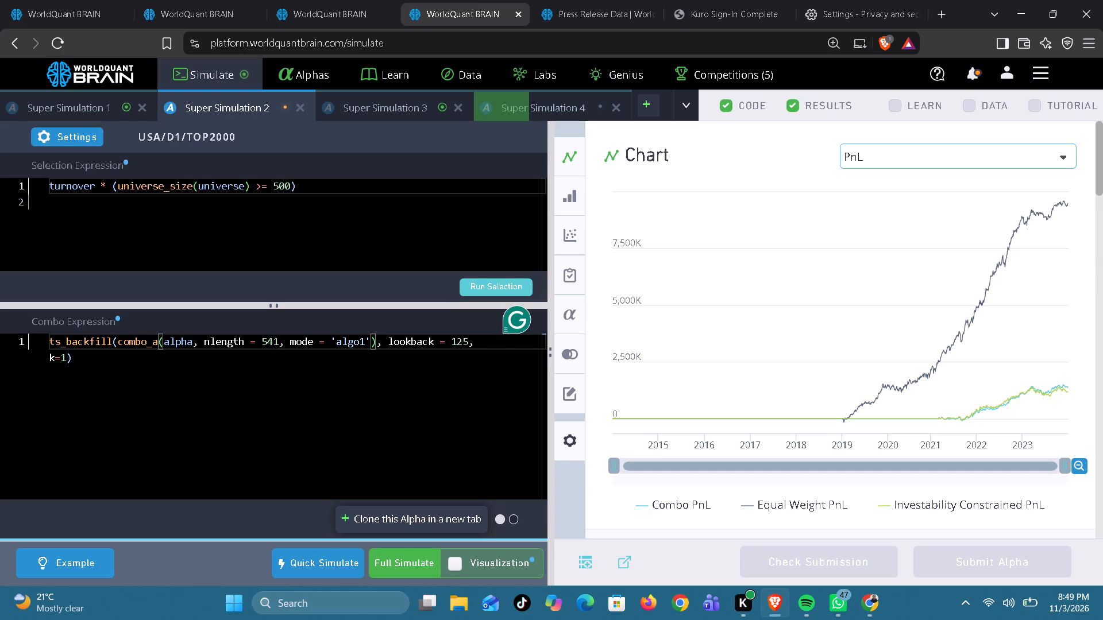
left_click(487, 284)
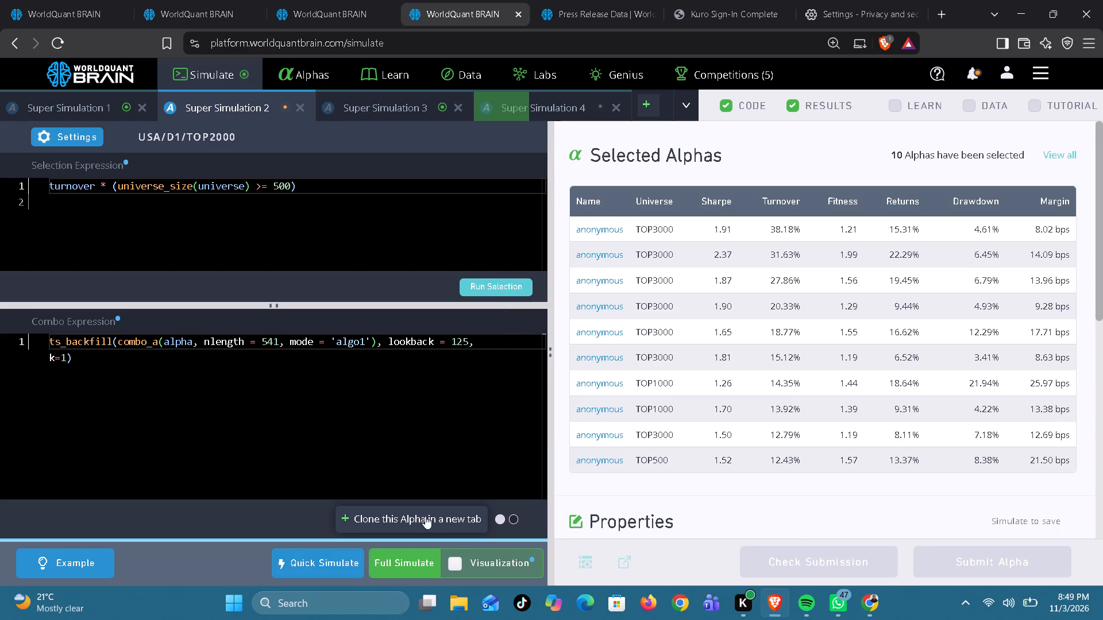
left_click(414, 556)
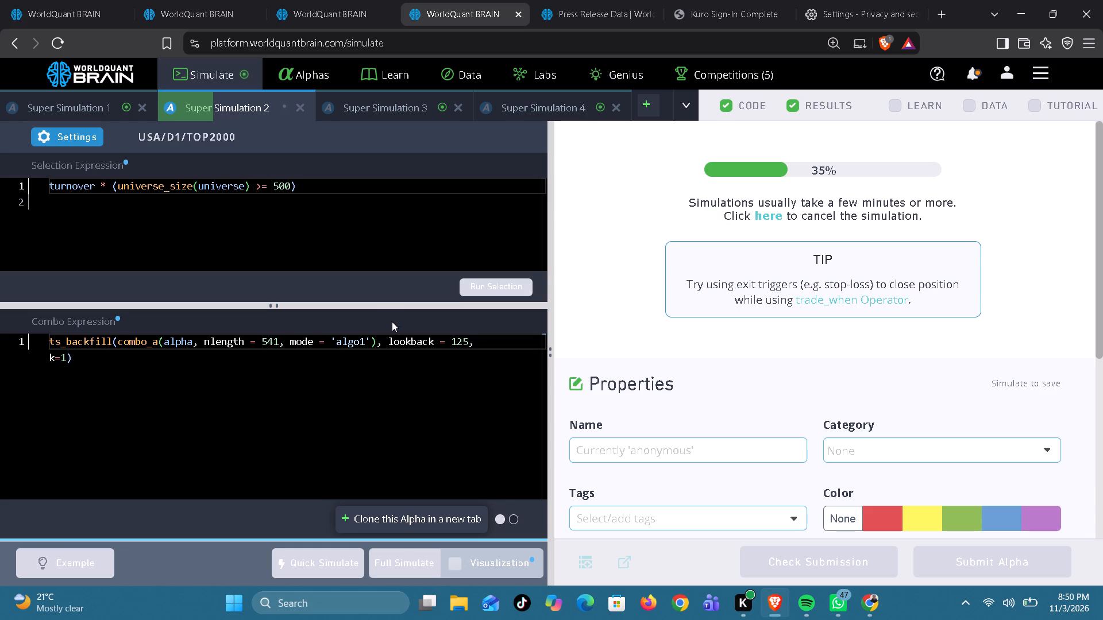
left_click(276, 342)
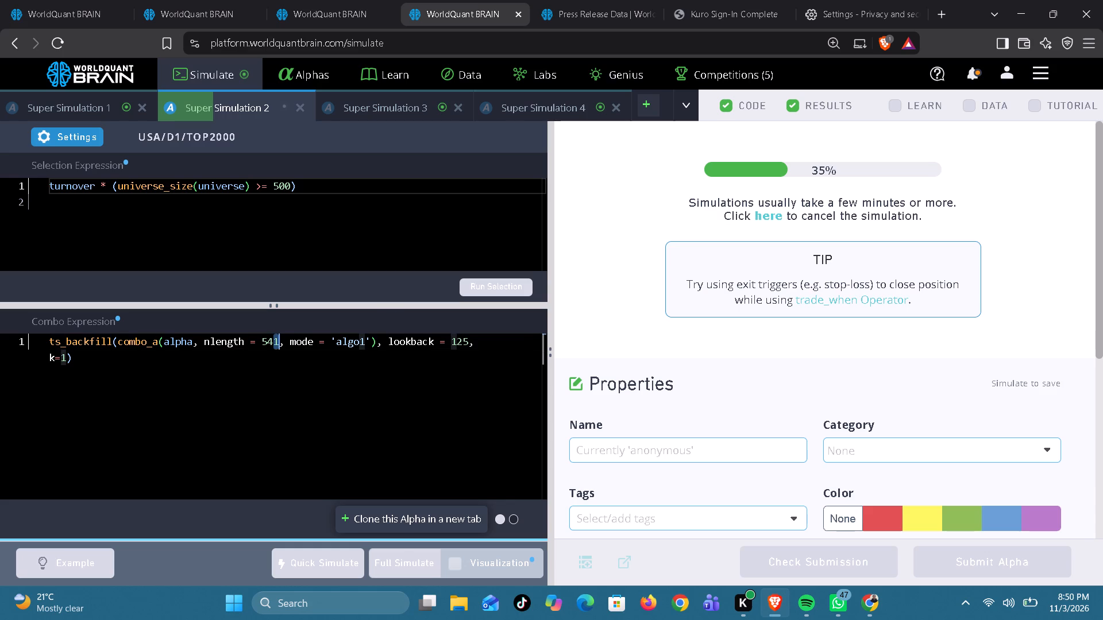
left_click(277, 342)
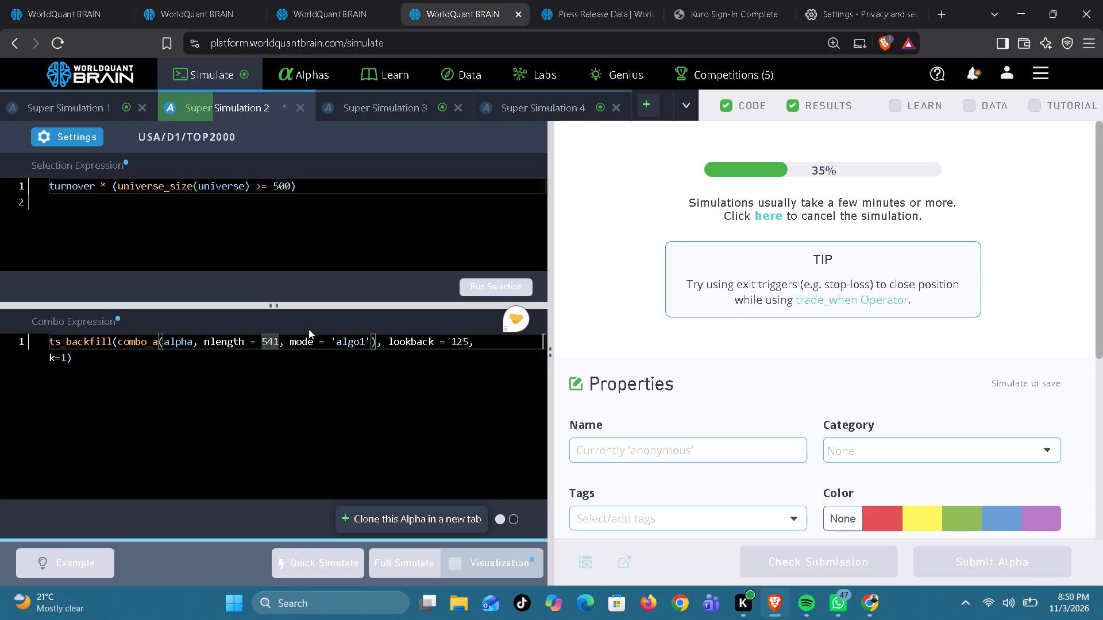
Look through Super Simulation 3's results and run its production correlation check.
left_click(400, 98)
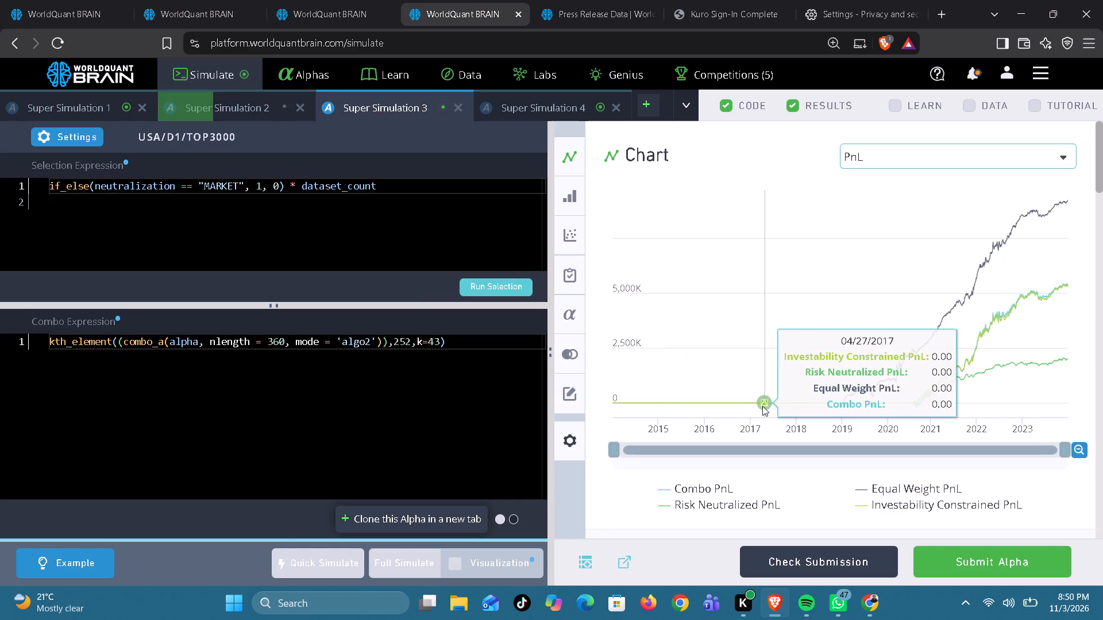
scroll(762, 406, "down", 4)
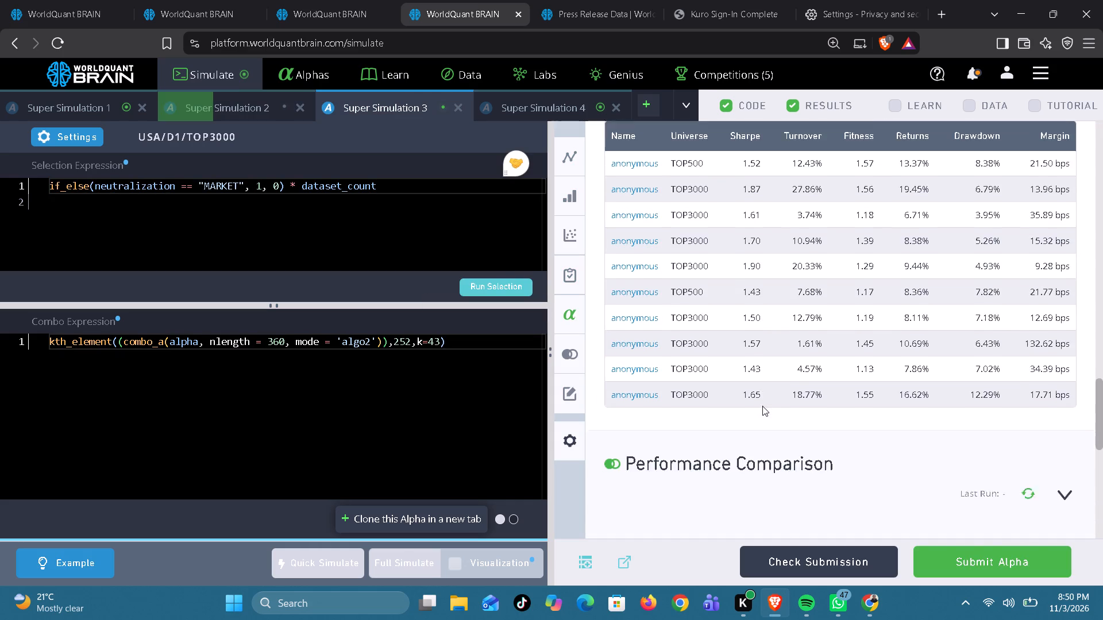
scroll(762, 406, "up", 3)
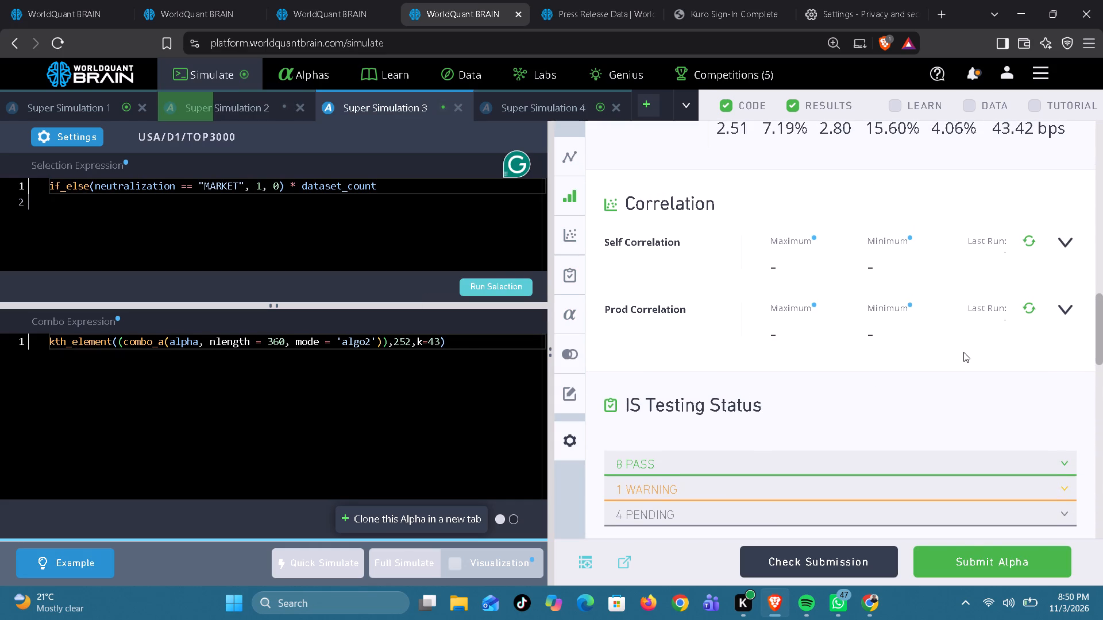
left_click(1030, 313)
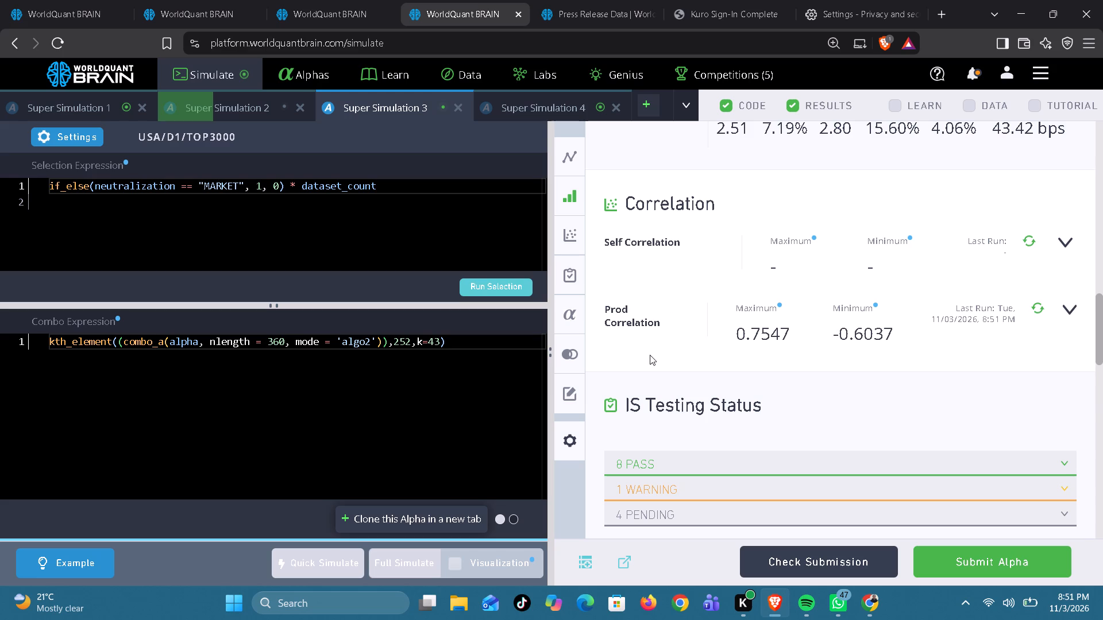
In Super Simulation 3, set the combo expression's nlength to 340, rerun the selection and start a full simulation.
left_click(279, 343)
key("BackSpace")
key("4")
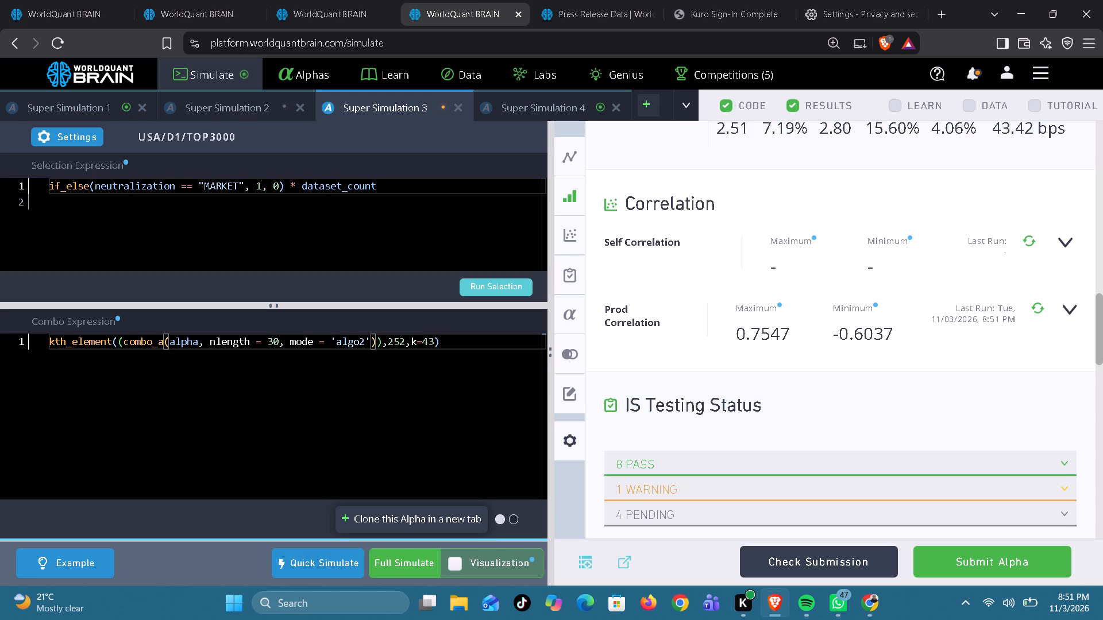
left_click(475, 285)
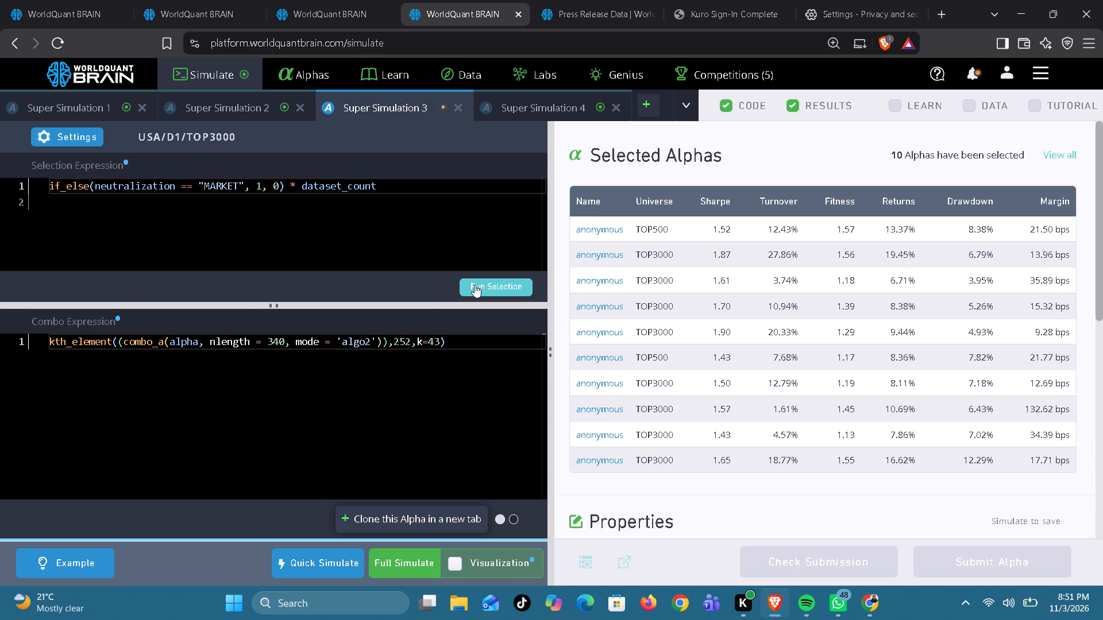
left_click(407, 555)
Look through Super Simulation 4's results and run its production correlation check.
left_click(545, 112)
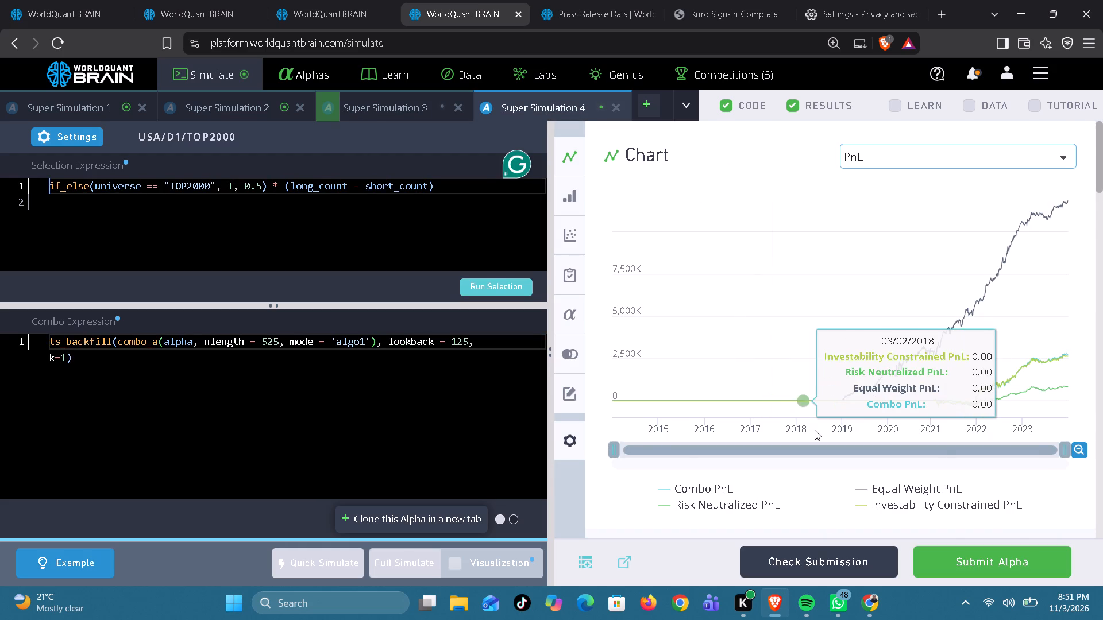
scroll(815, 430, "down", 4)
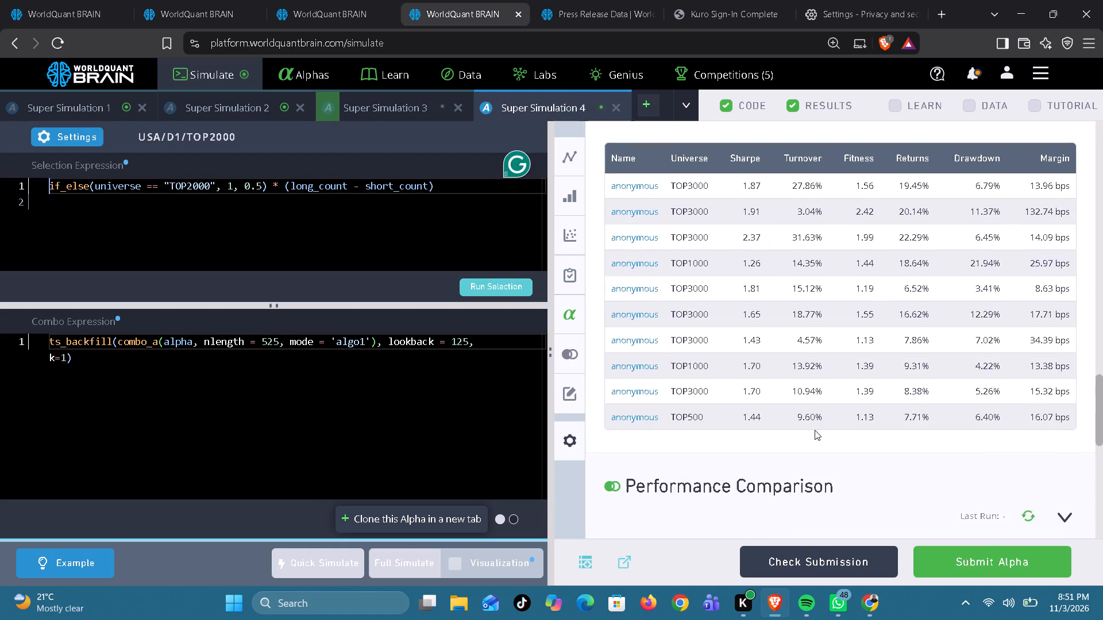
scroll(815, 430, "down", 3)
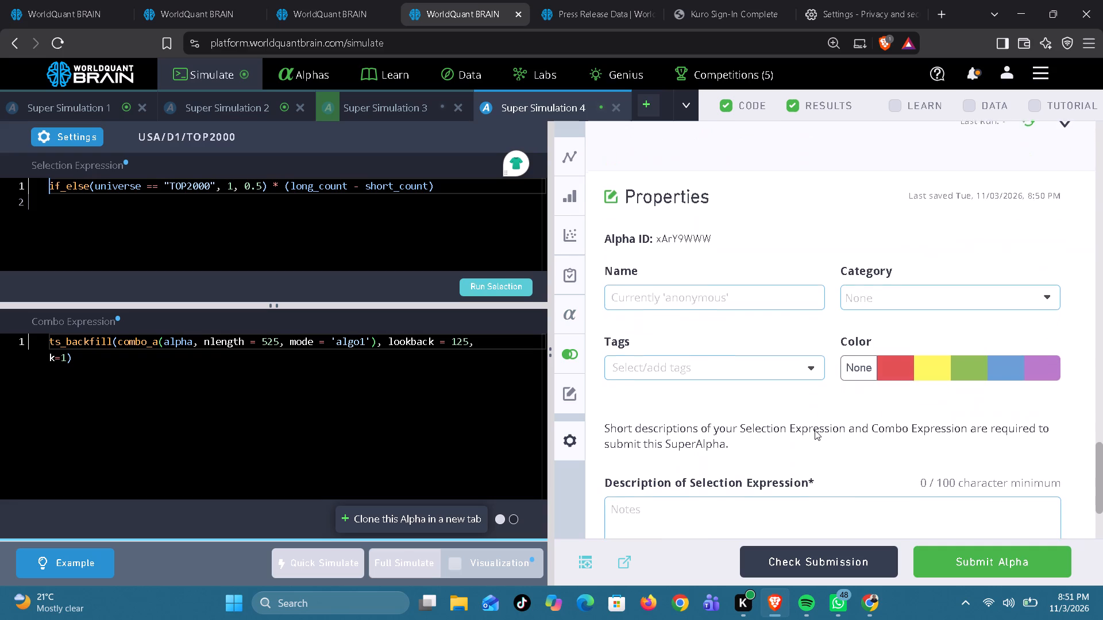
scroll(815, 430, "up", 4)
left_click(1027, 272)
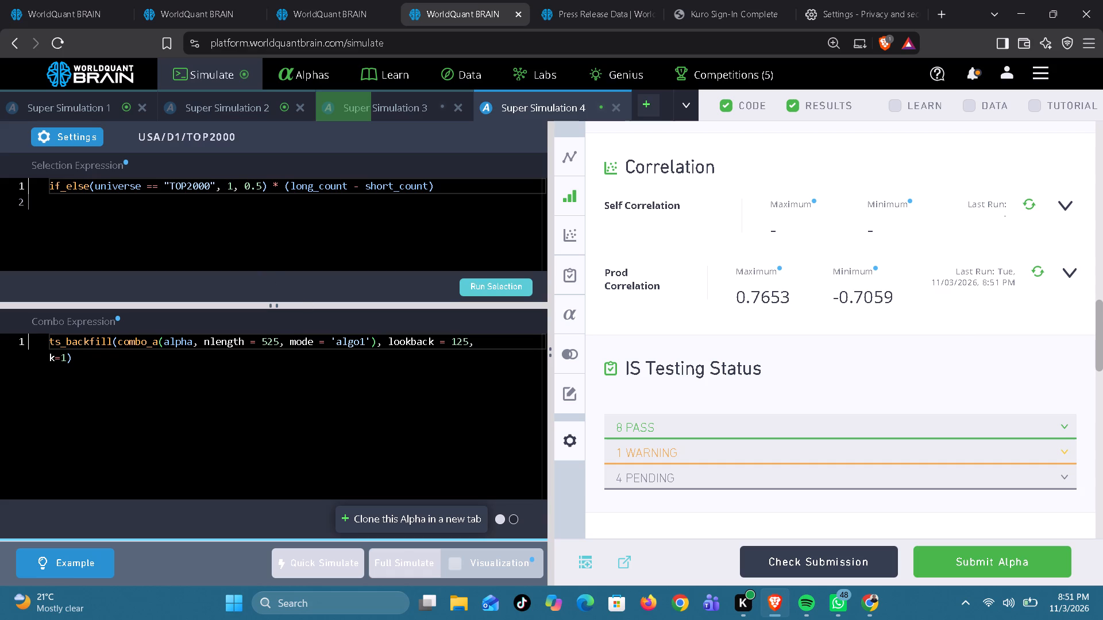
In Super Simulation 4, set the combo expression's nlength to 125, rerun the selection and start a full simulation.
left_click(266, 344)
key("BackSpace")
key("1")
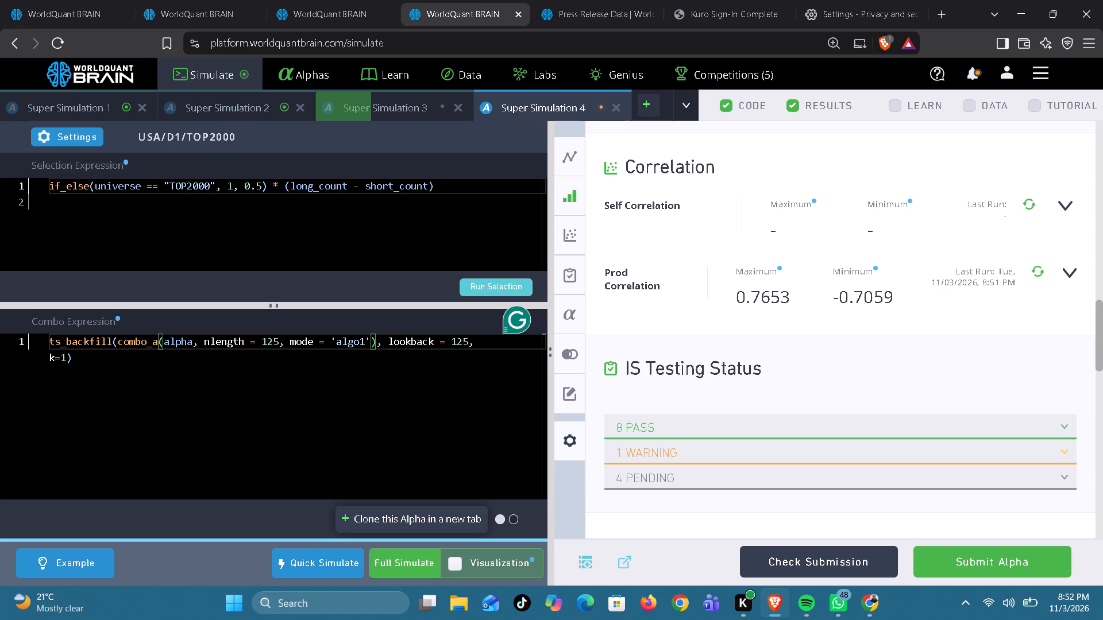
left_click(478, 296)
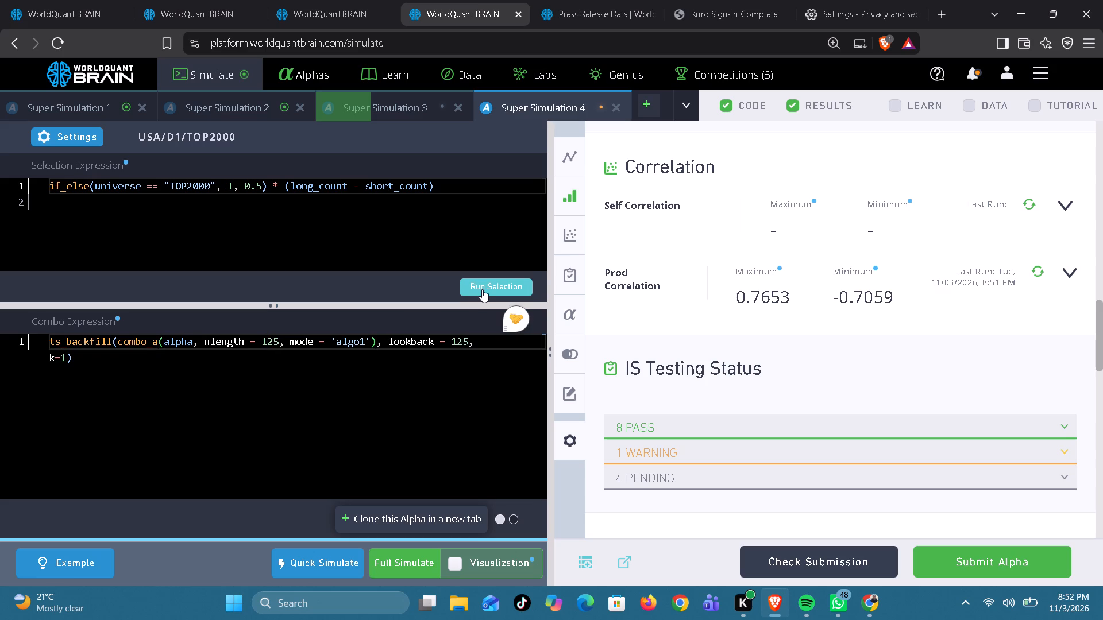
left_click(482, 289)
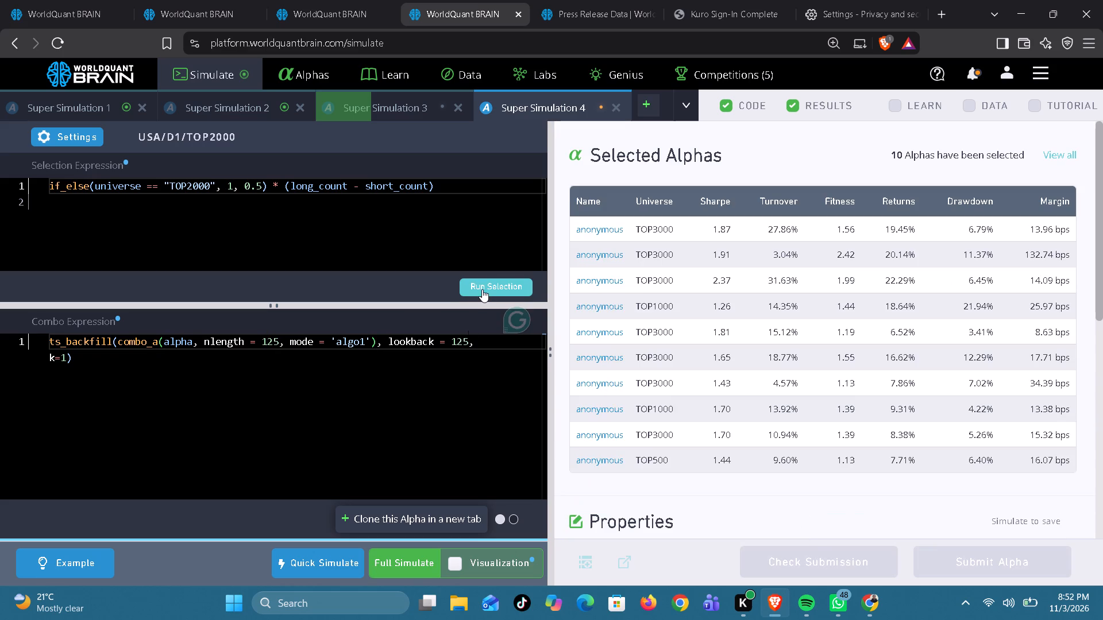
left_click(414, 570)
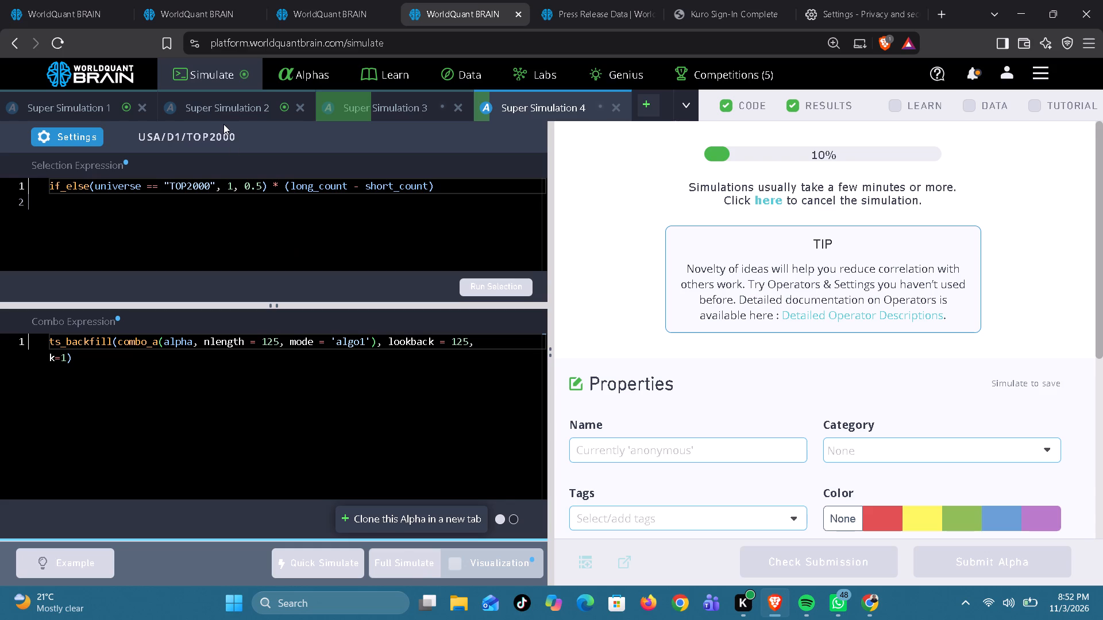
In Super Simulation 2, set the combo expression's nlength to 241, rerun the selection and start a full simulation.
left_click(223, 107)
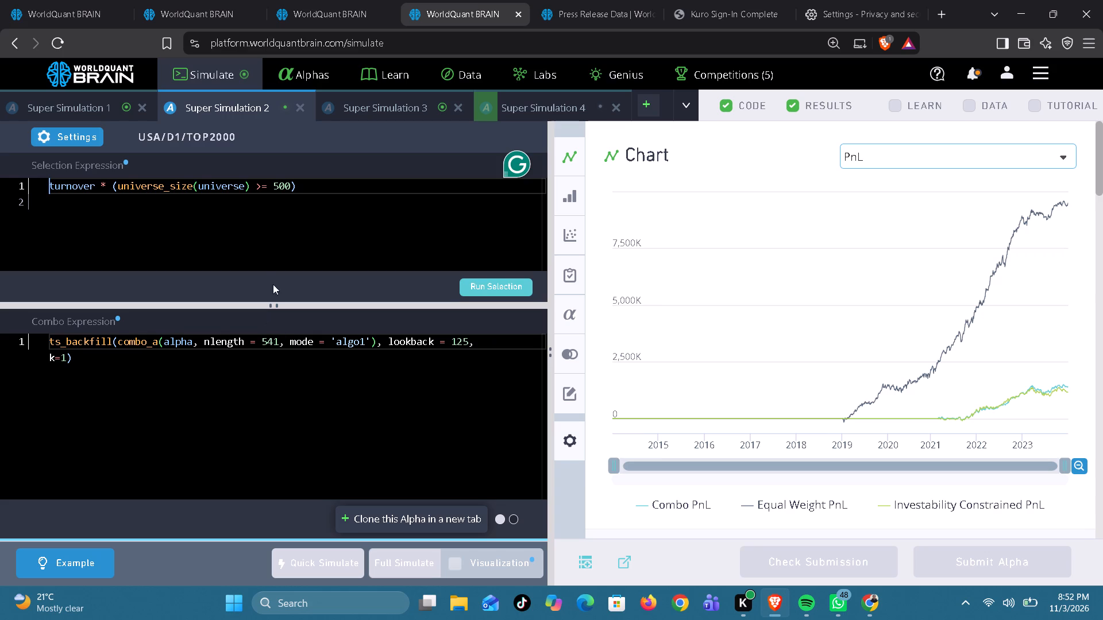
left_click(267, 339)
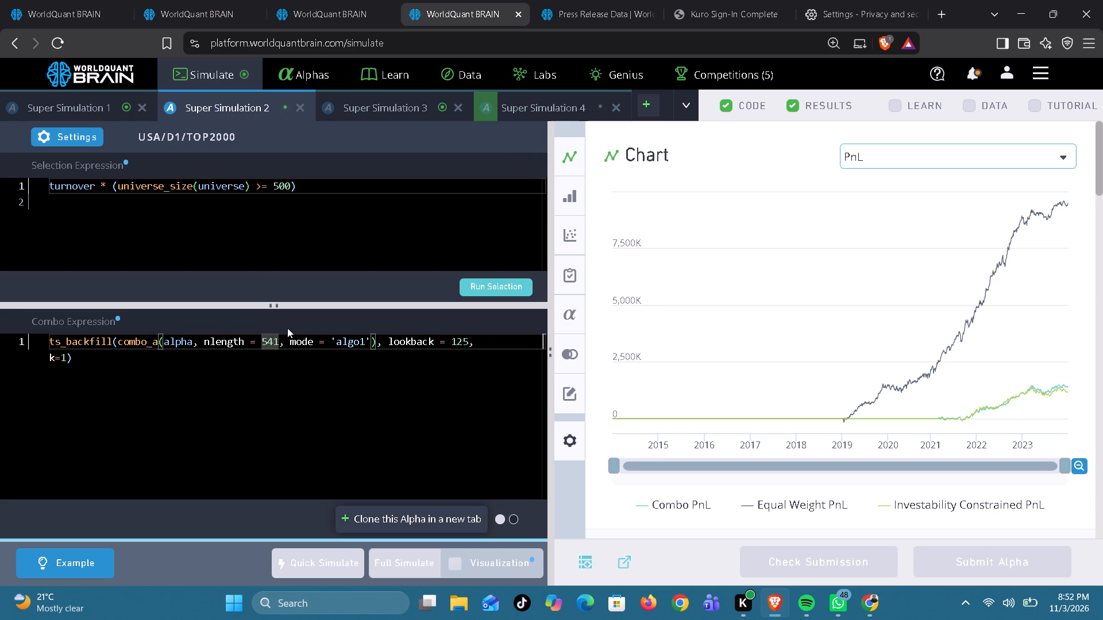
key("BackSpace")
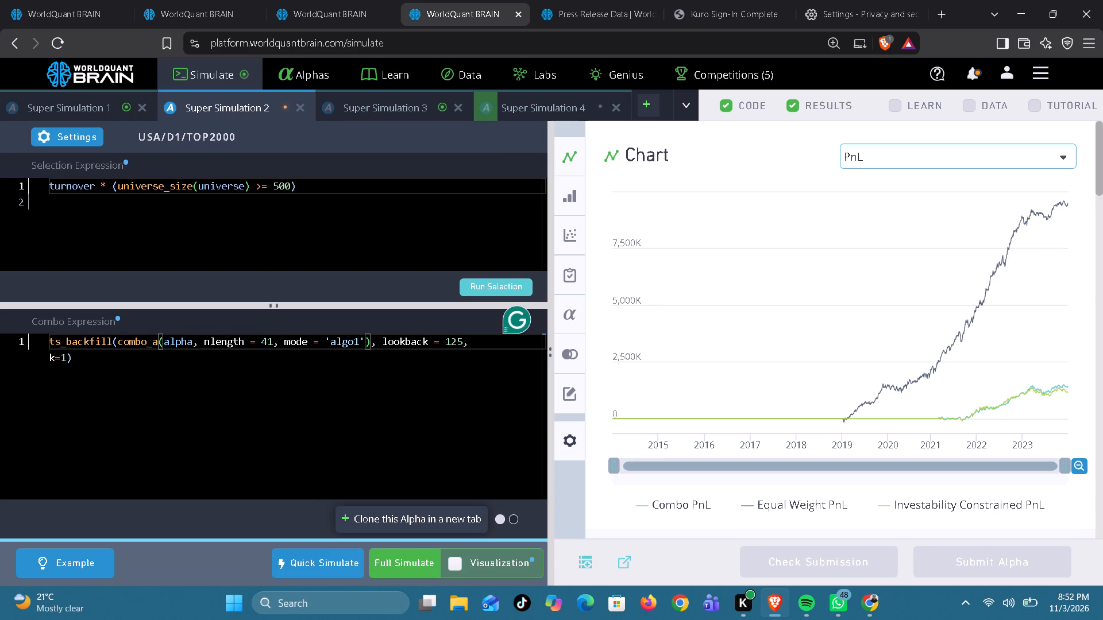
key("2")
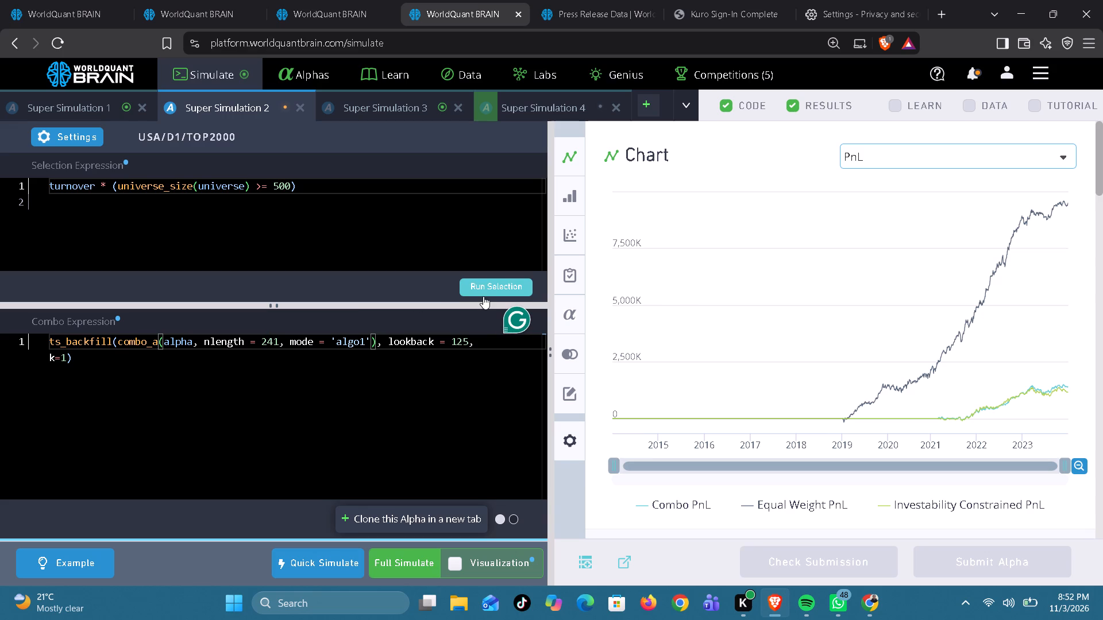
left_click(486, 292)
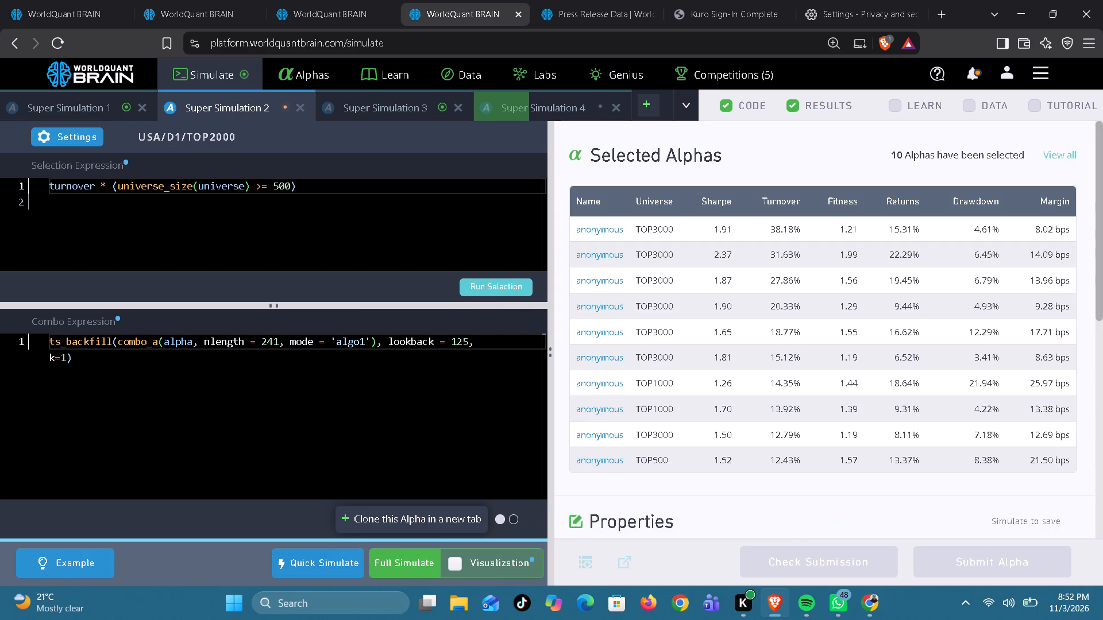
left_click(408, 565)
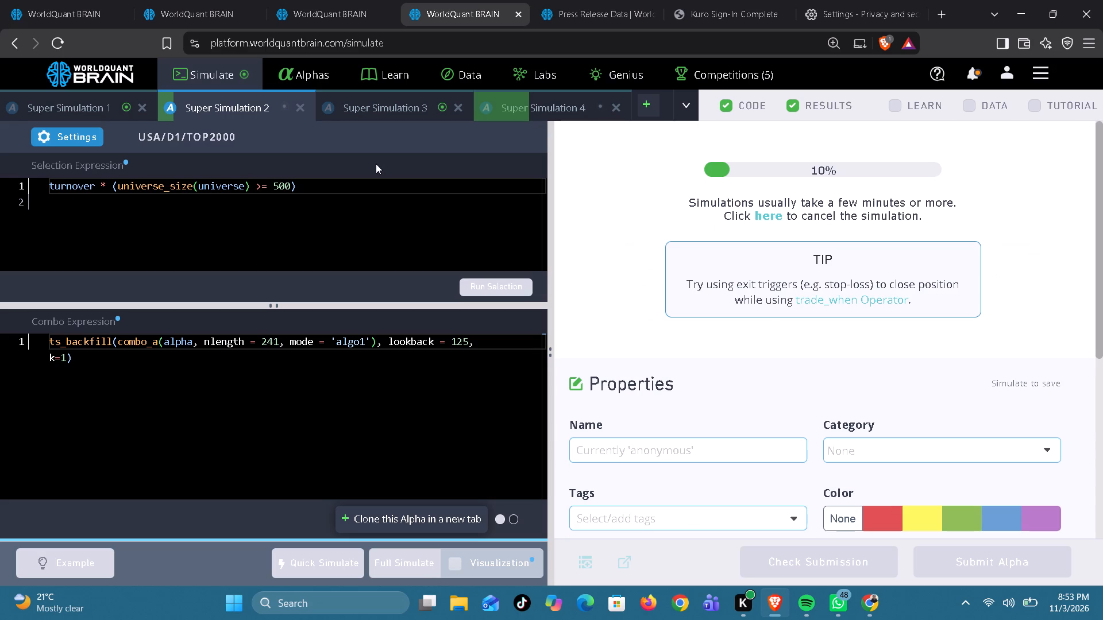
Review Super Simulation 3's IS summary and run its production correlation check.
left_click(385, 103)
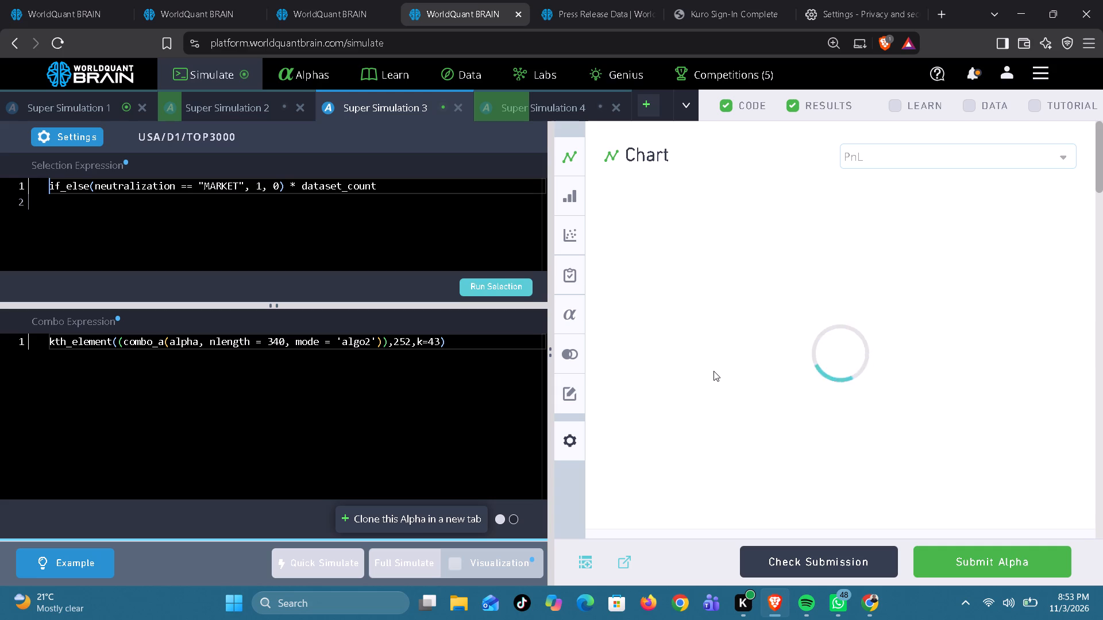
scroll(975, 393, "down", 3)
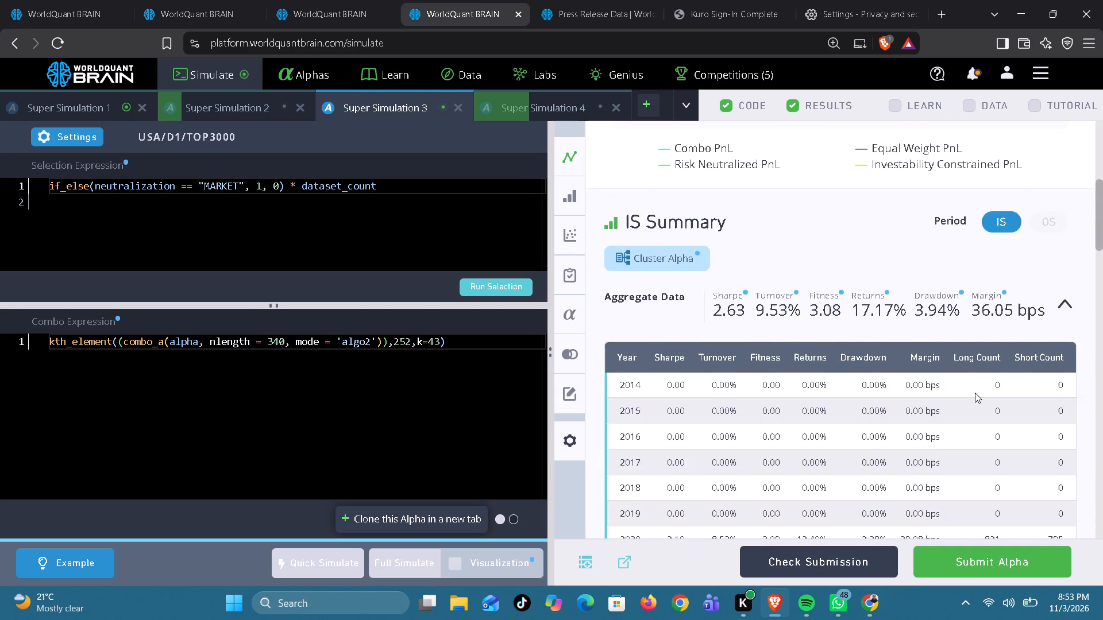
scroll(975, 393, "down", 1)
scroll(975, 393, "up", 2)
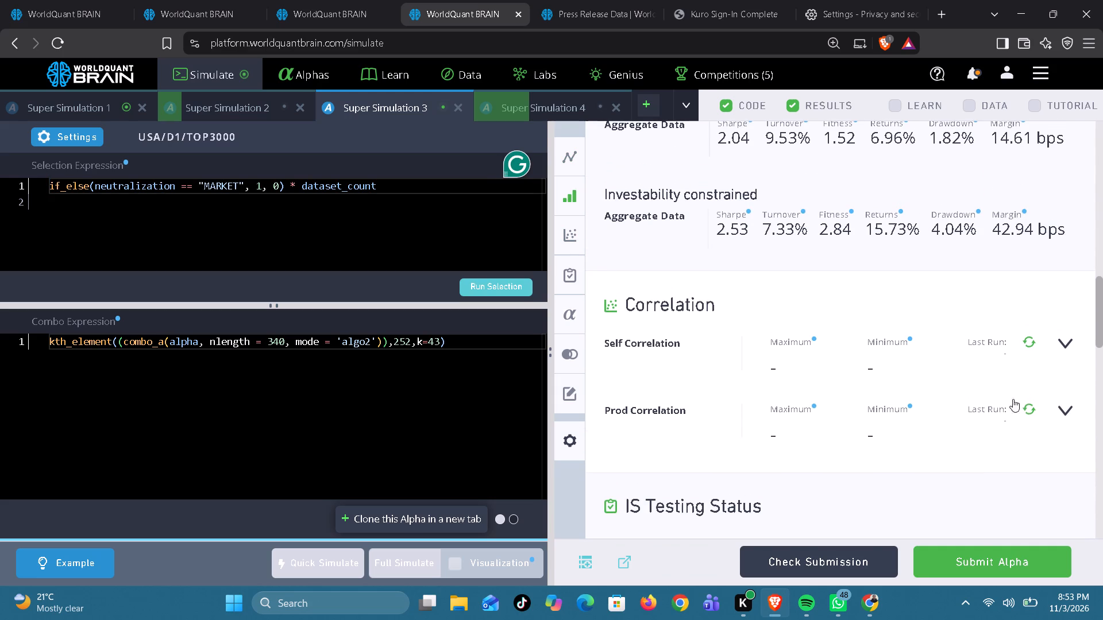
left_click(1028, 413)
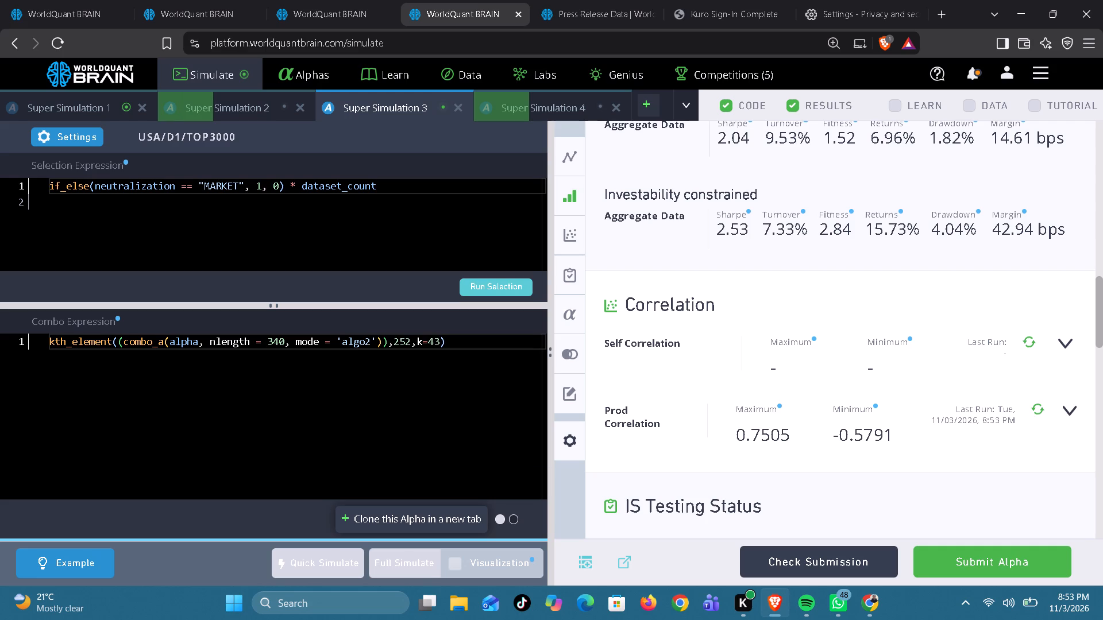
In Super Simulation 3, set the combo expression's nlength to 320, rerun the selection and start a full simulation.
left_click(278, 343)
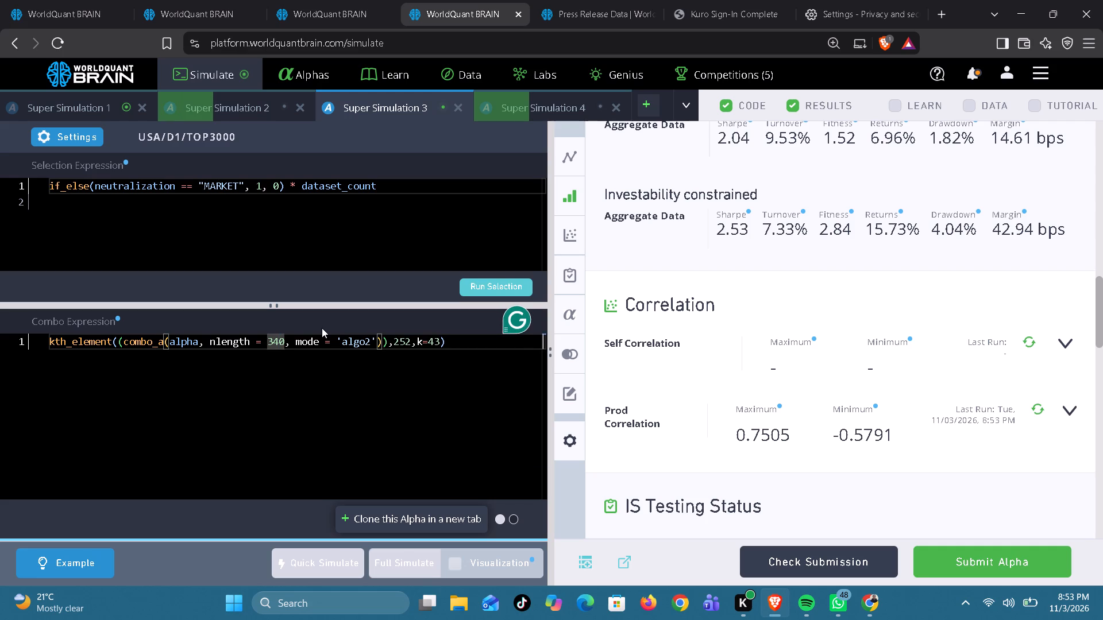
key("BackSpace")
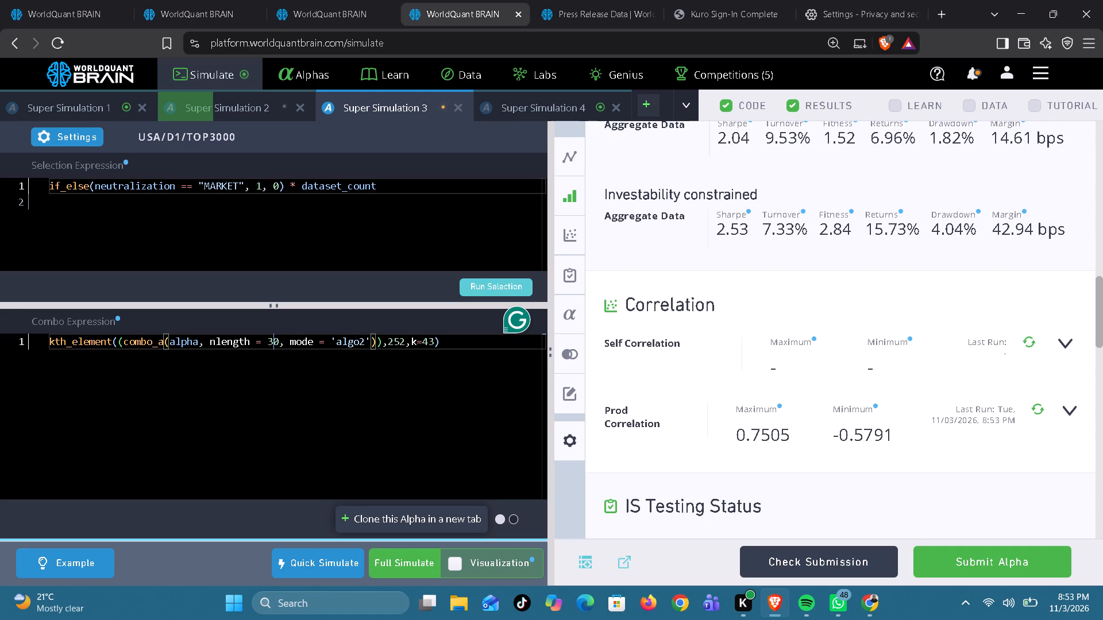
key("2")
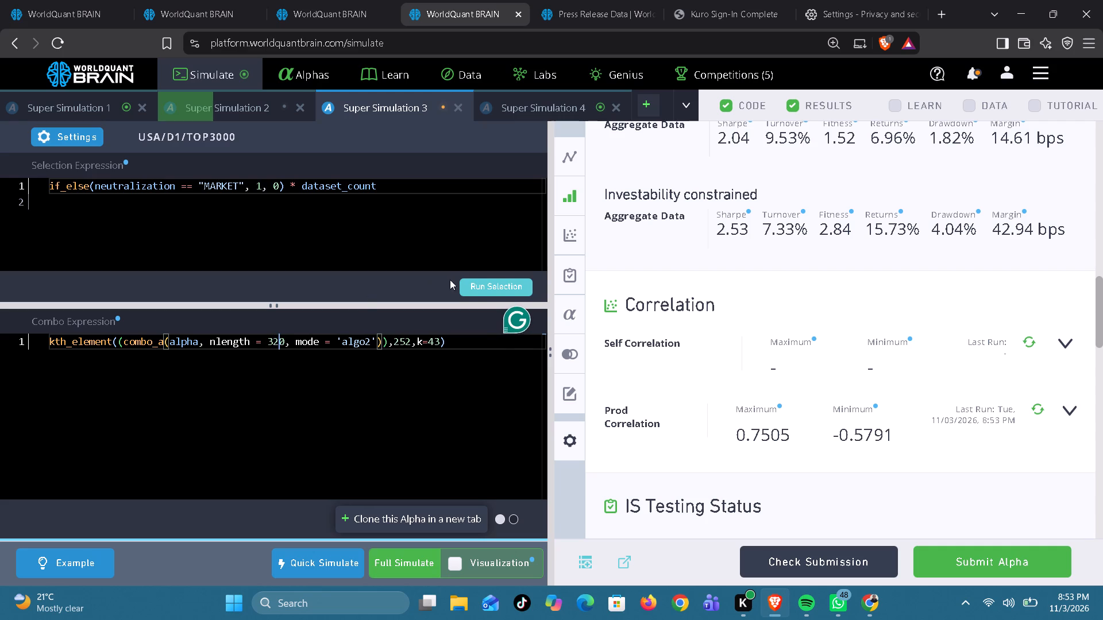
left_click(476, 282)
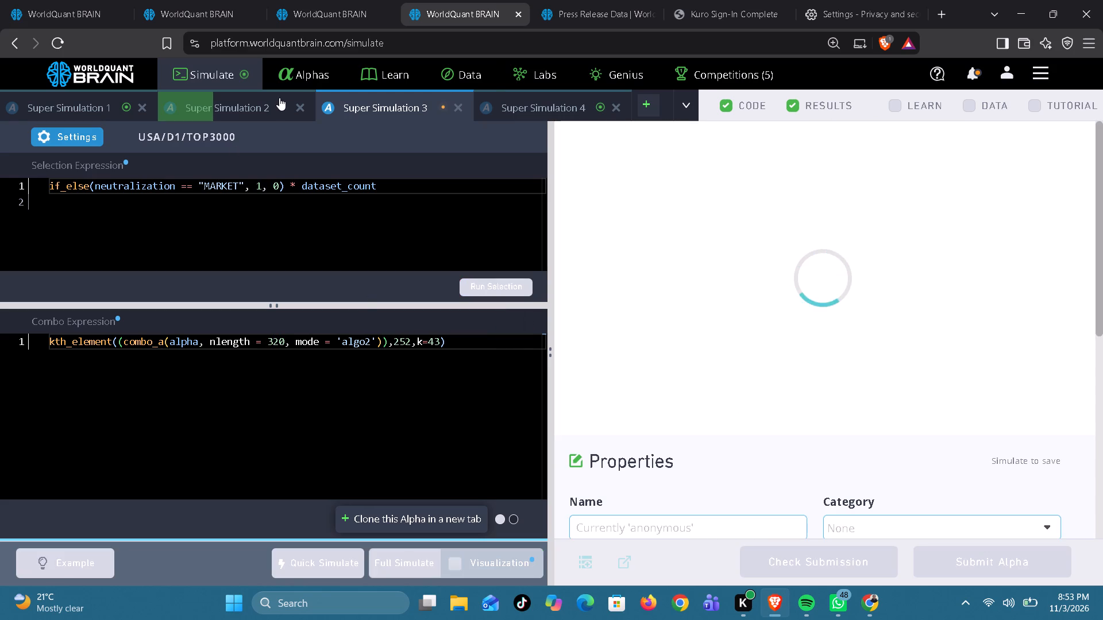
left_click(566, 99)
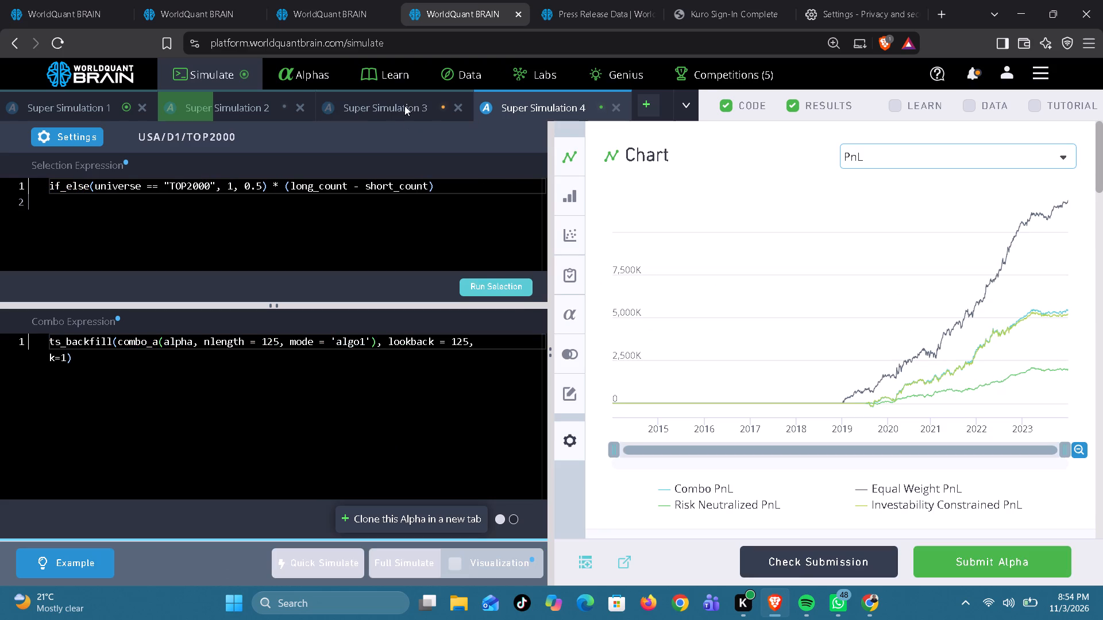
left_click(404, 104)
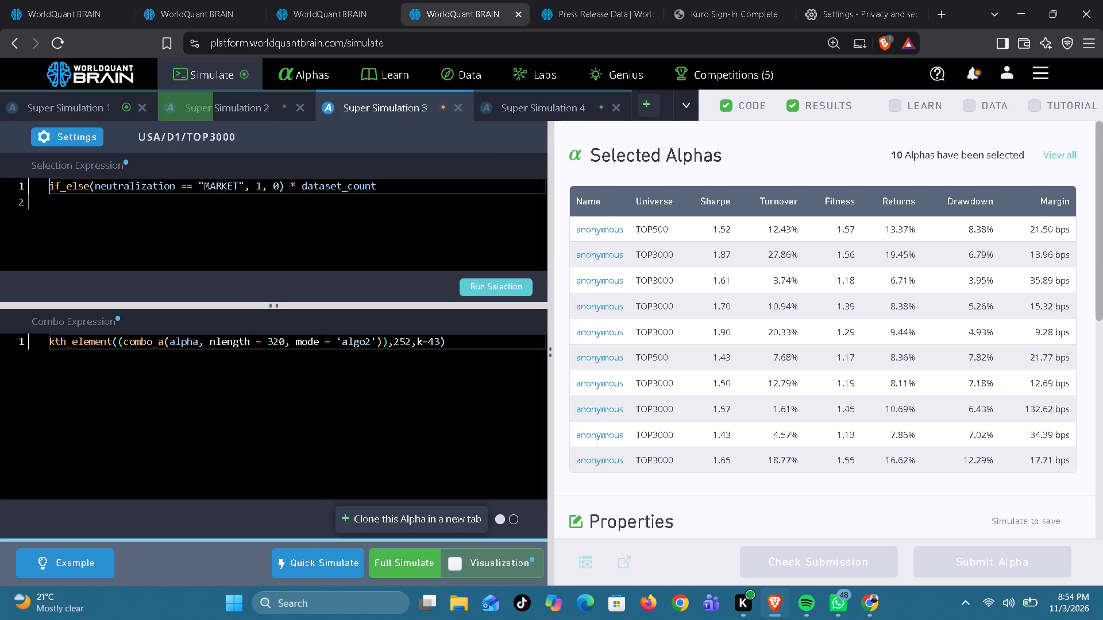
left_click(408, 561)
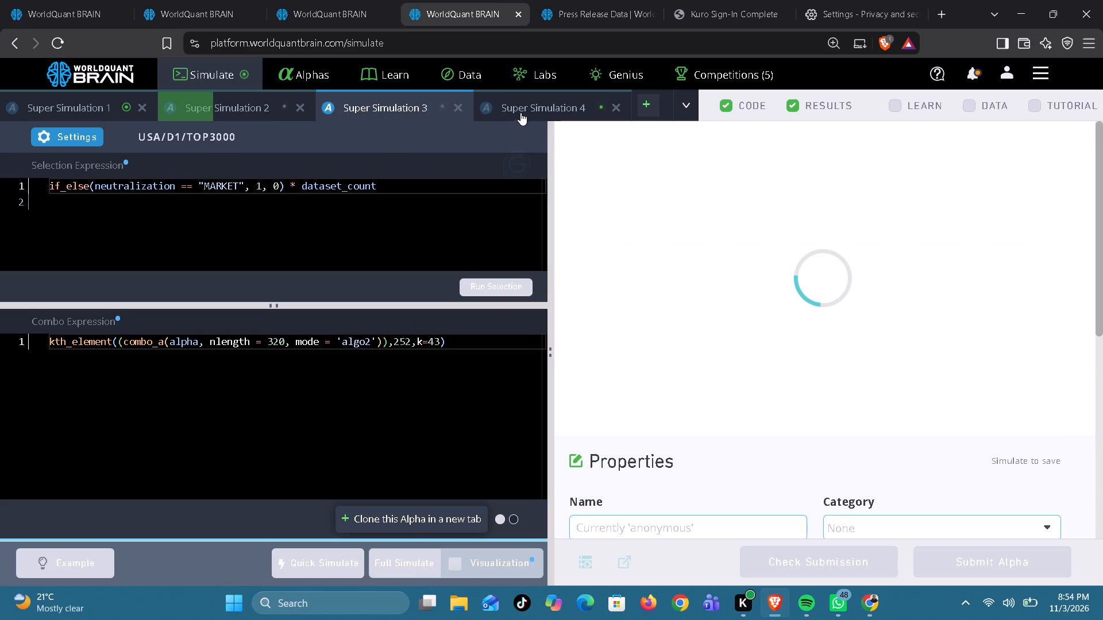
Review Super Simulation 4's IS summary and run its production correlation check.
left_click(521, 108)
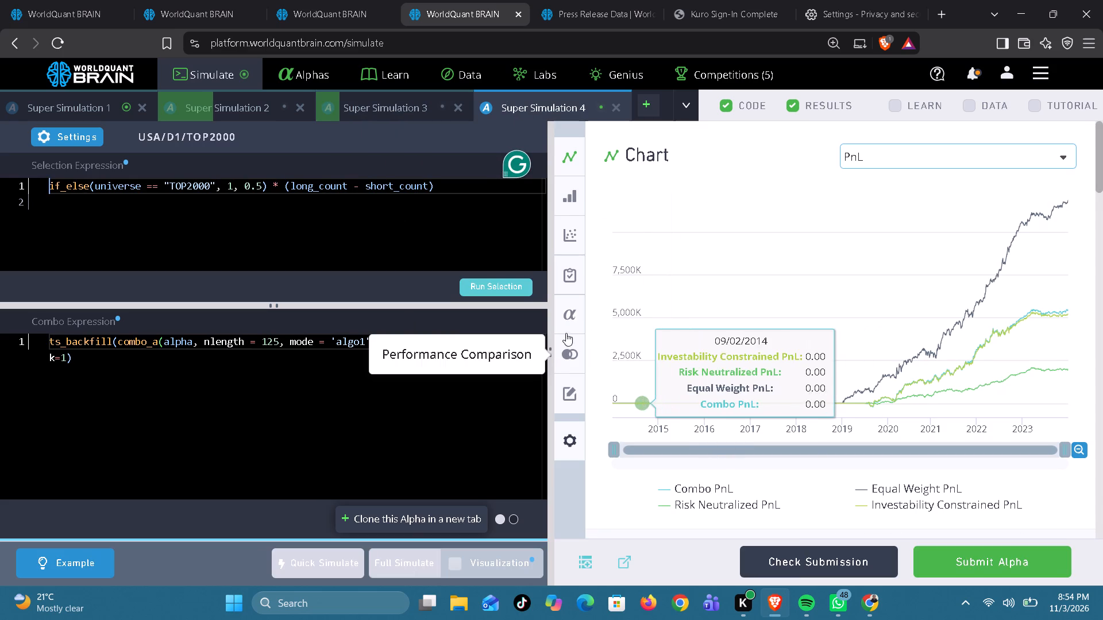
scroll(649, 369, "down", 2)
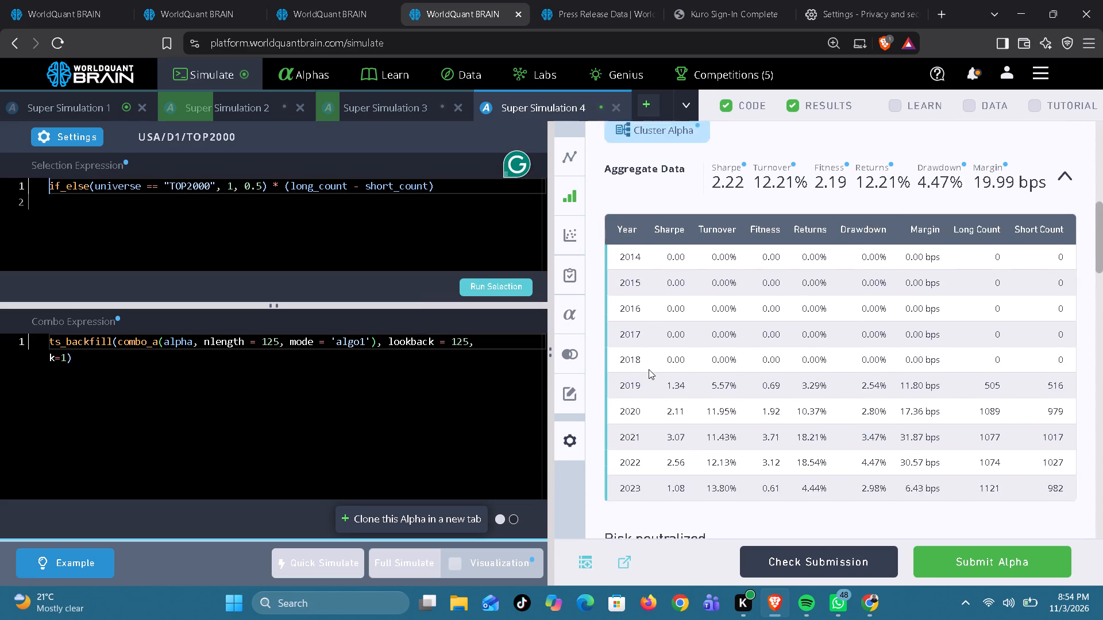
scroll(649, 369, "down", 3)
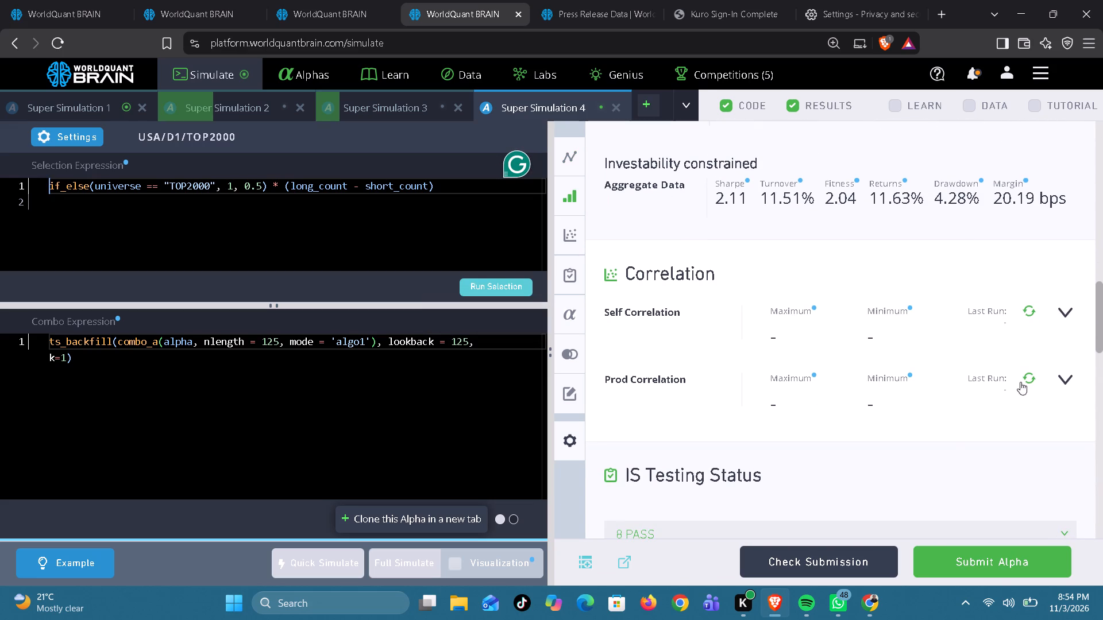
left_click(1030, 375)
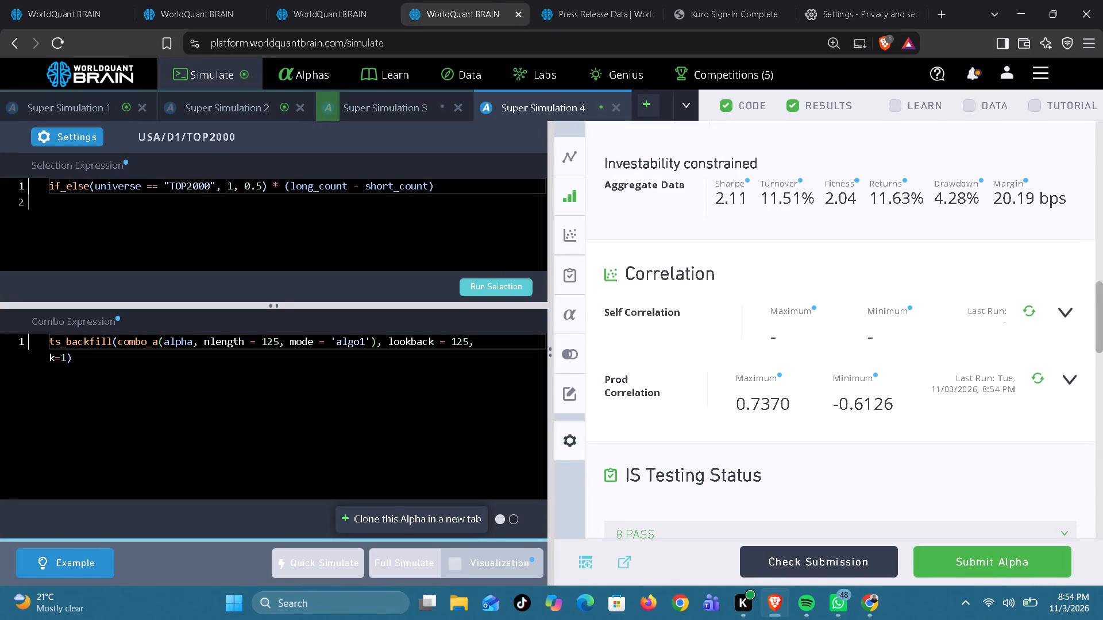
In Super Simulation 4, change the selection expression's universe to TOP1000, rerun the selection and start a full simulation.
left_click(191, 187)
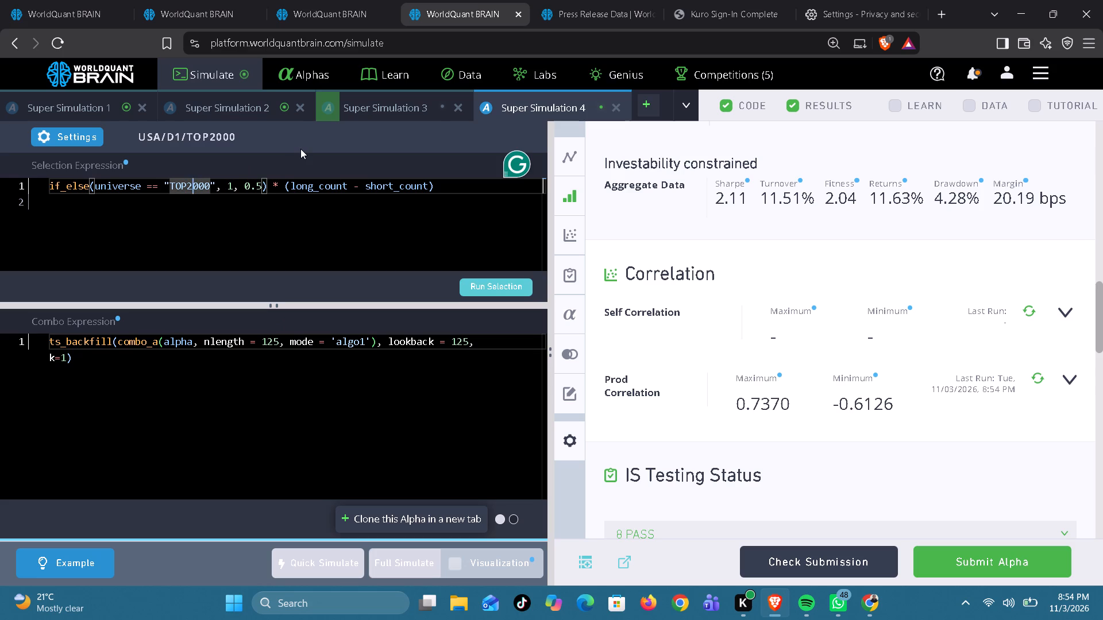
key("BackSpace")
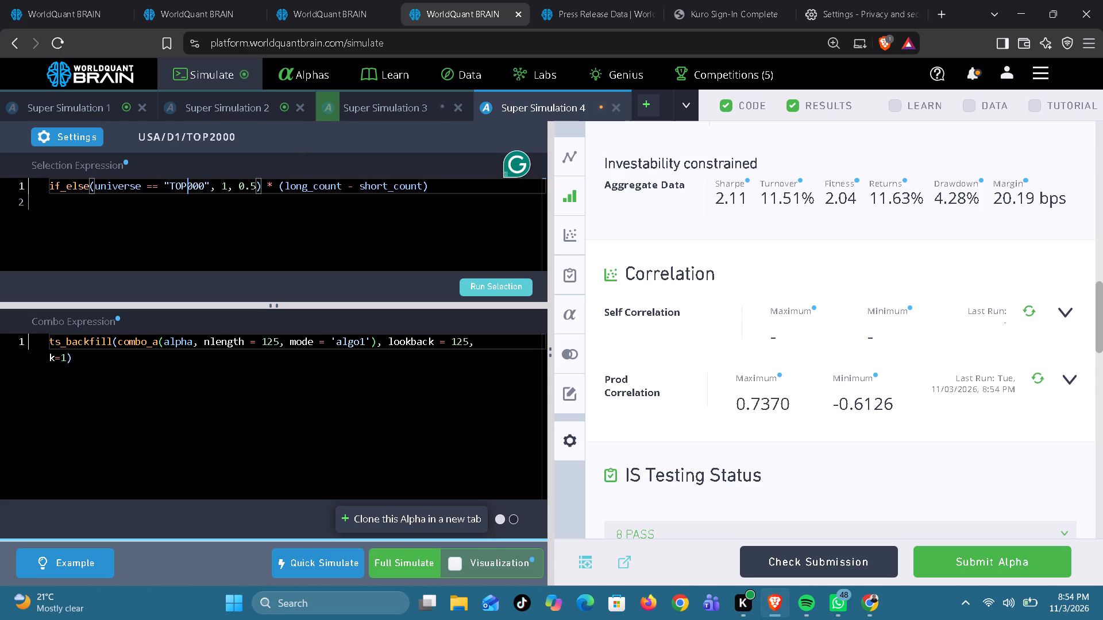
key("1")
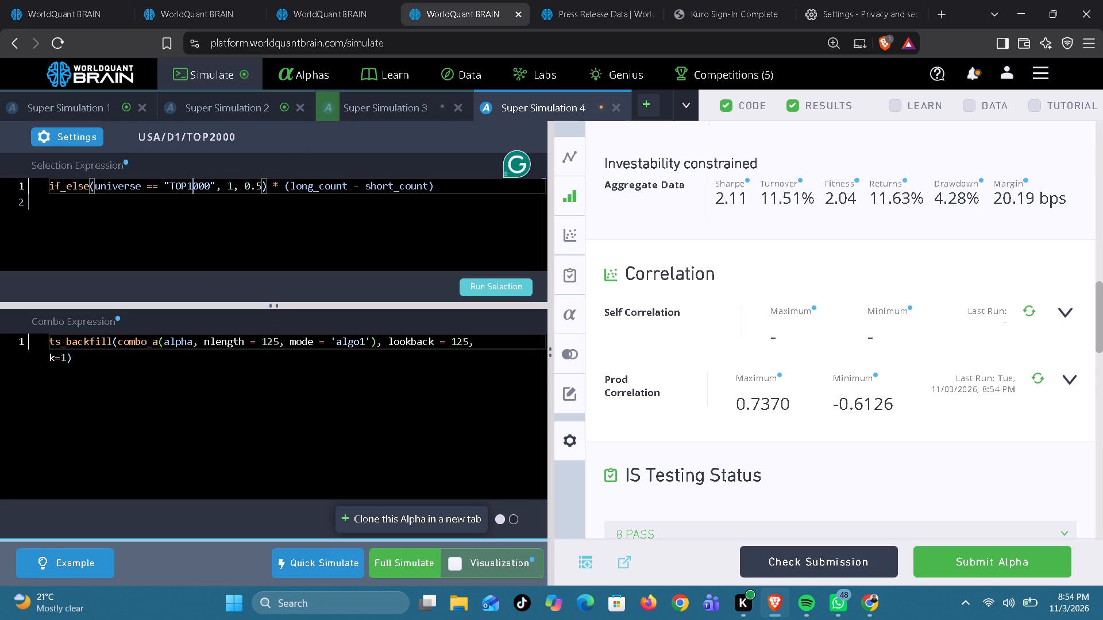
left_click(478, 284)
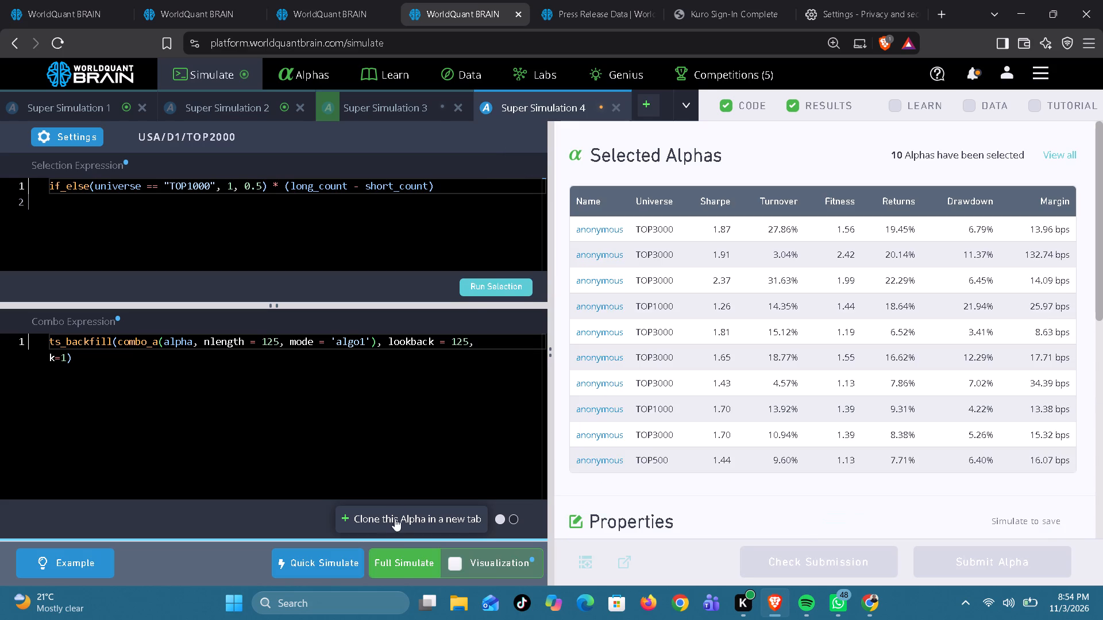
left_click(401, 557)
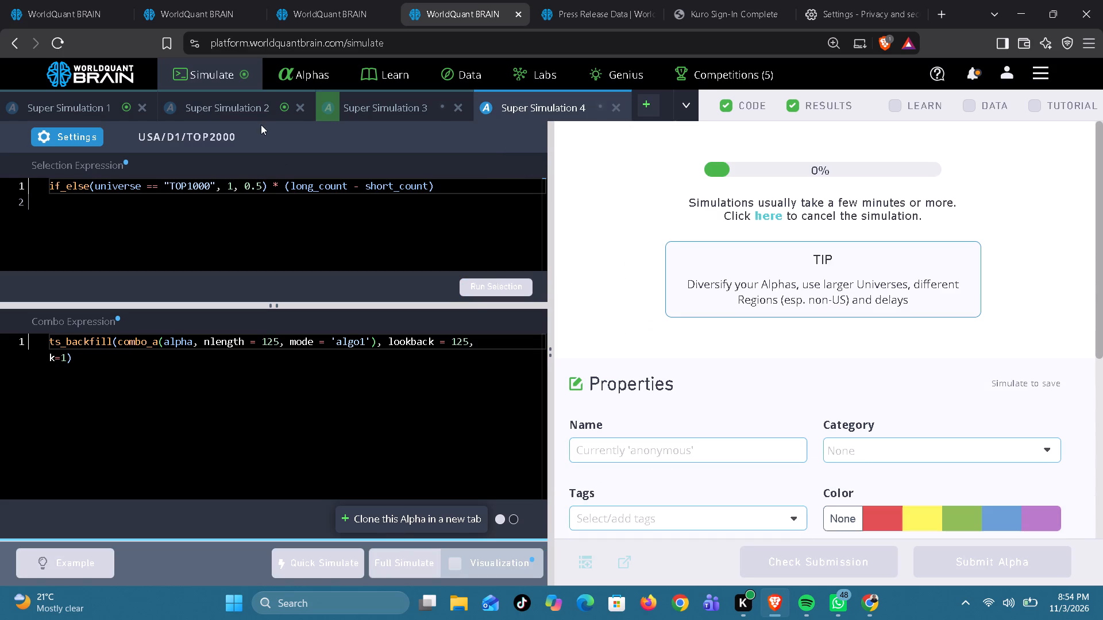
In Super Simulation 2, set the combo expression's nlength to 341, rerun the selection and start a full simulation.
left_click(250, 103)
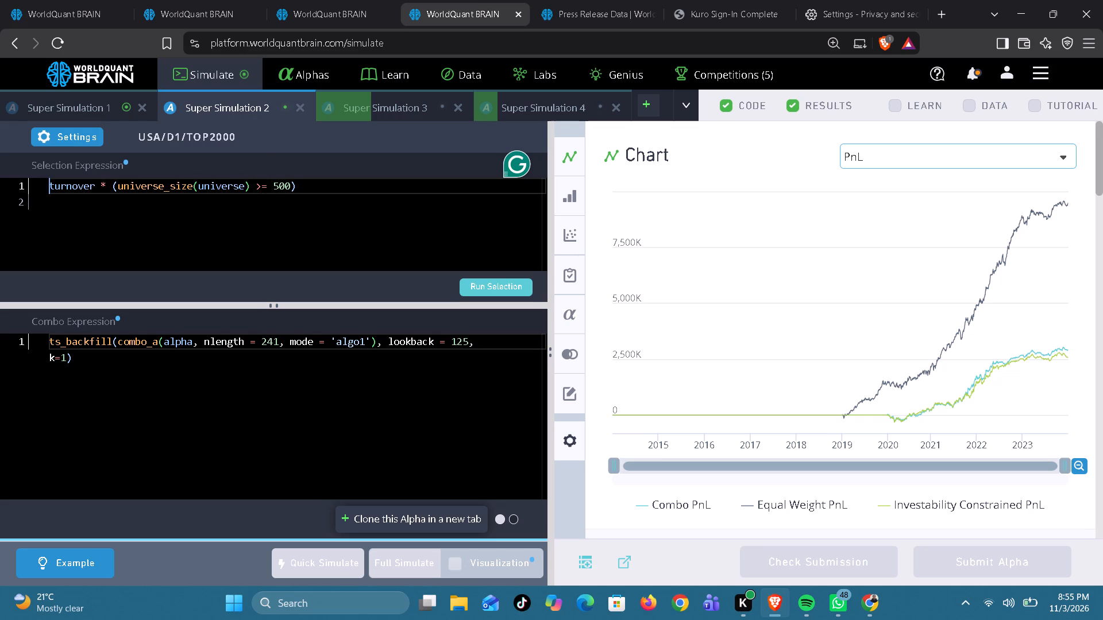
left_click(267, 340)
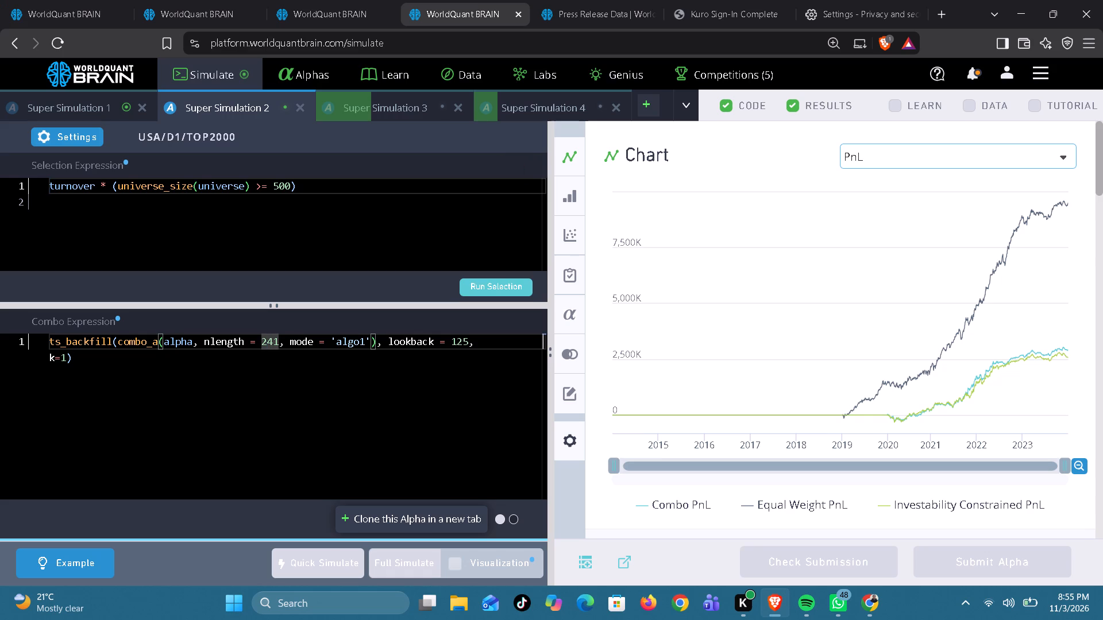
key("BackSpace")
key("3")
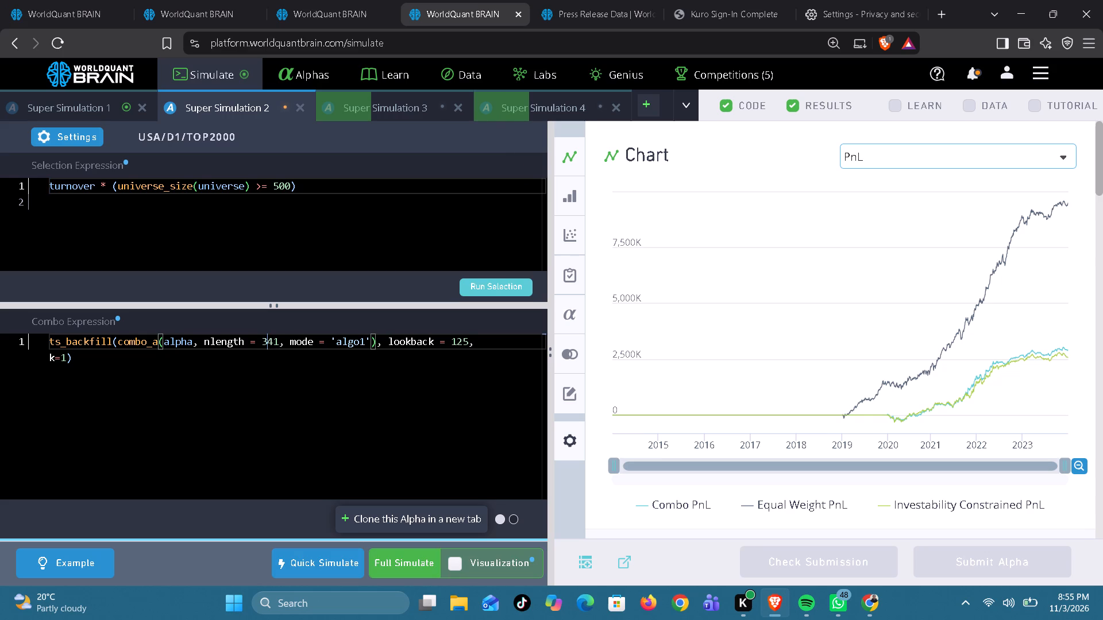
left_click(479, 292)
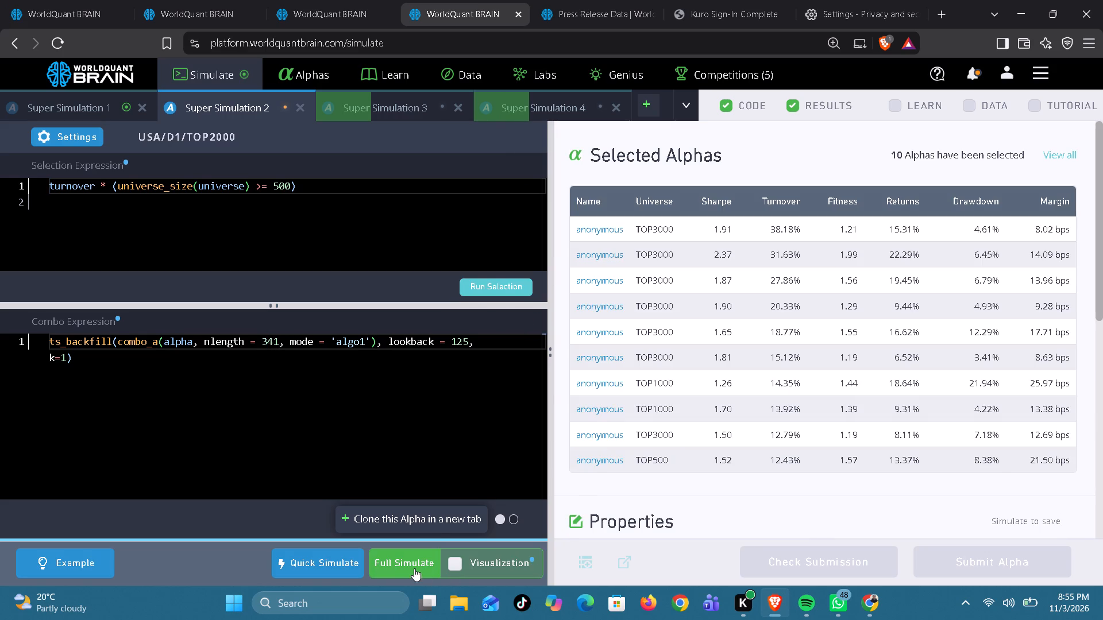
left_click(414, 568)
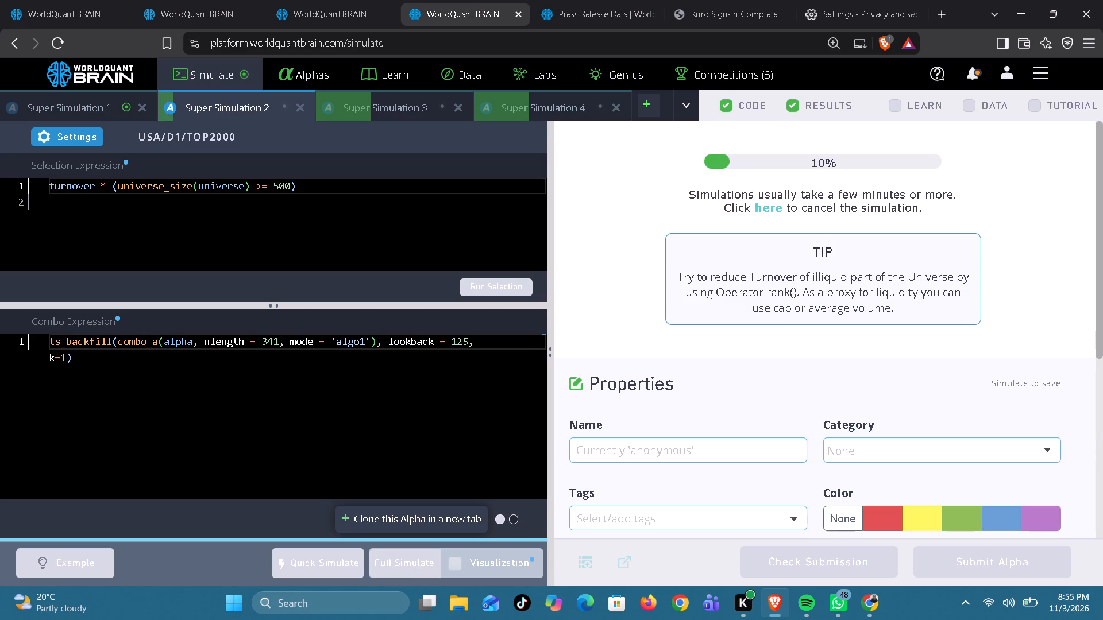
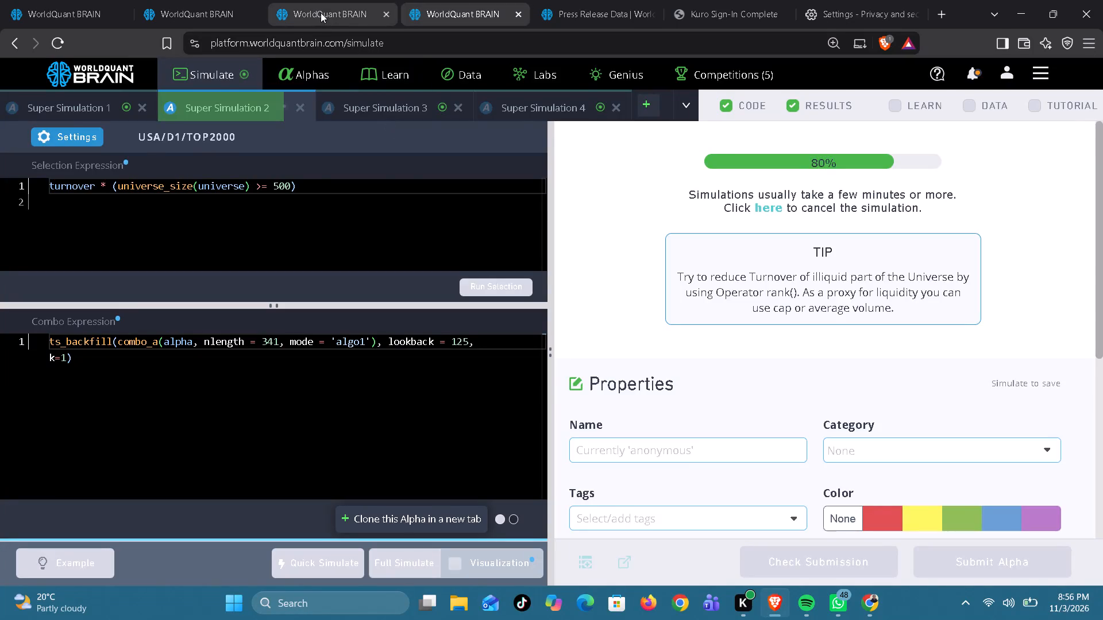
Switch to the ASI alpha with ts_scale window 115 and examine its IS testing status warnings.
left_click(321, 13)
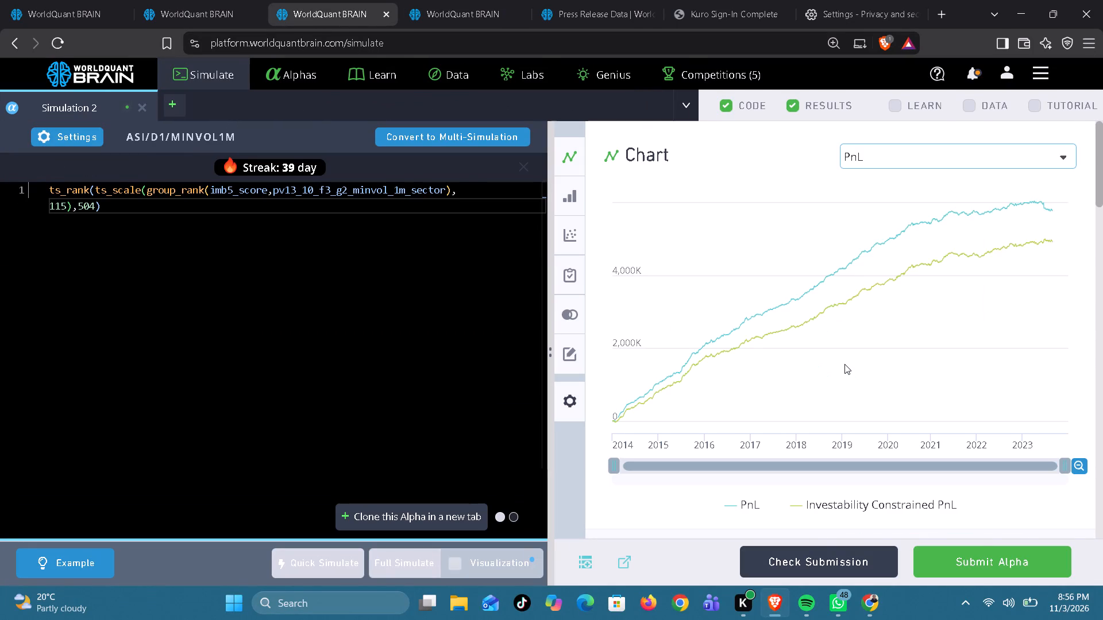
scroll(844, 364, "down", 4)
scroll(844, 364, "up", 1)
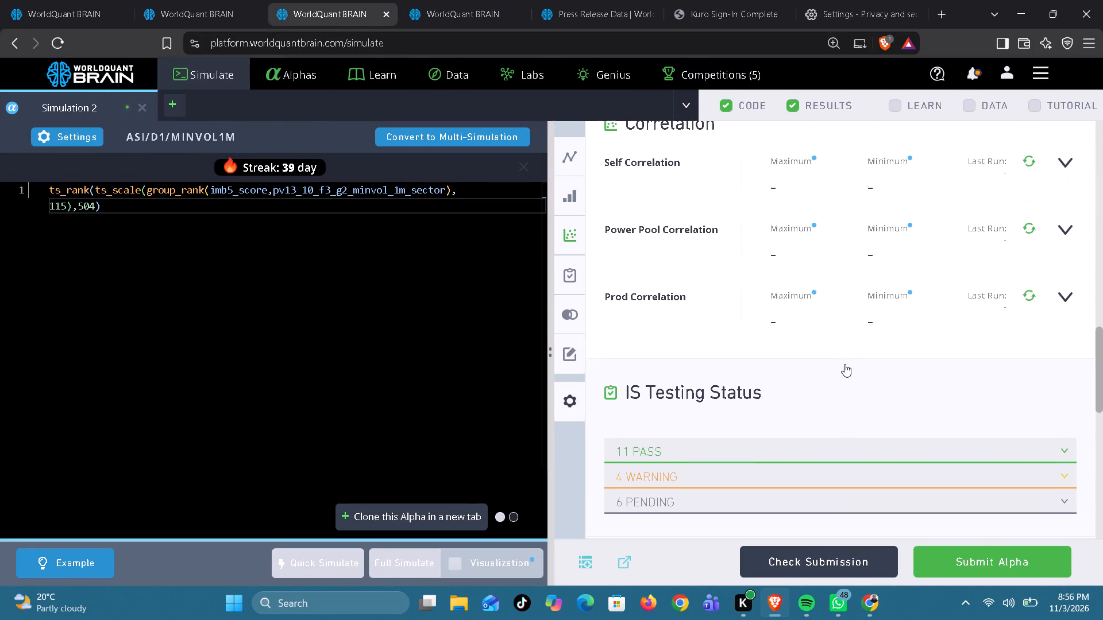
left_click(830, 489)
scroll(801, 482, "down", 1)
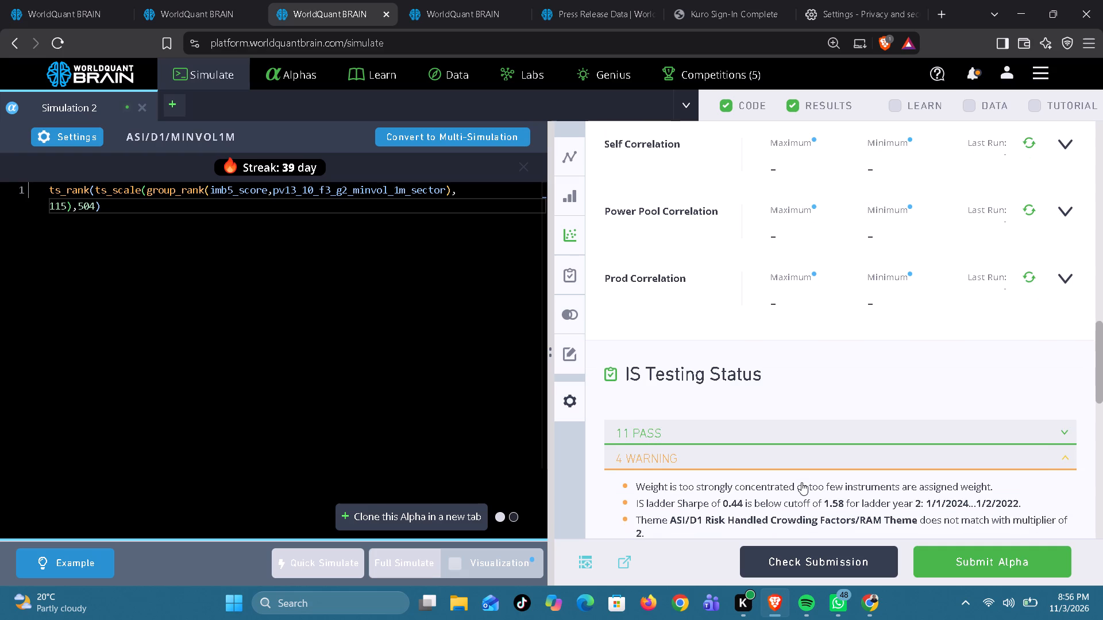
scroll(801, 482, "down", 1)
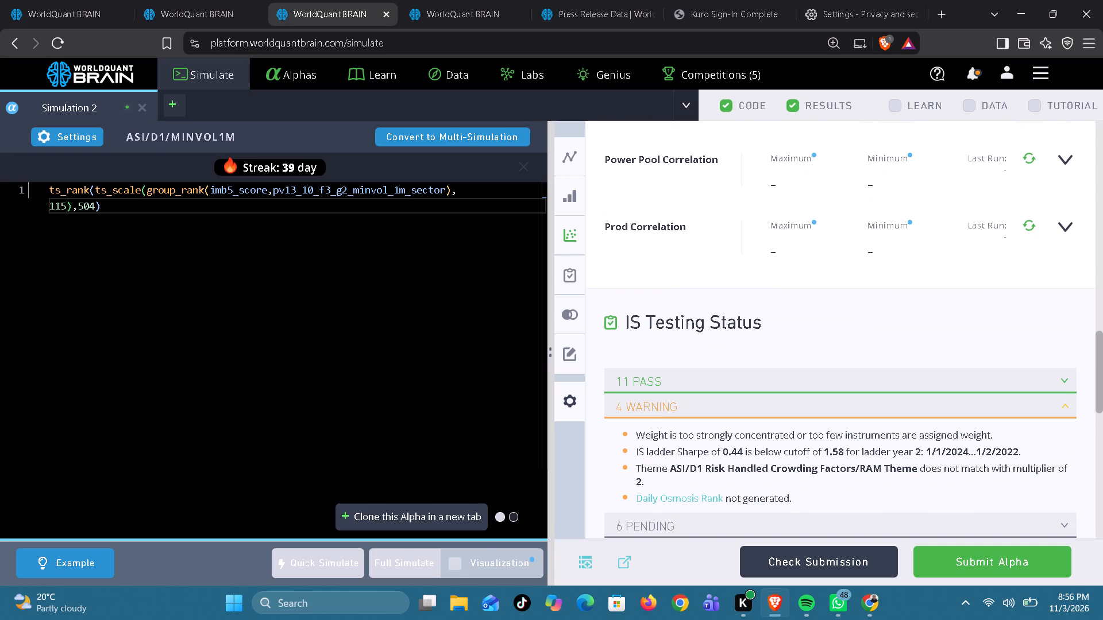
Set this ASI alpha's ts_scale window to 100 and start a full simulation.
left_click(67, 208)
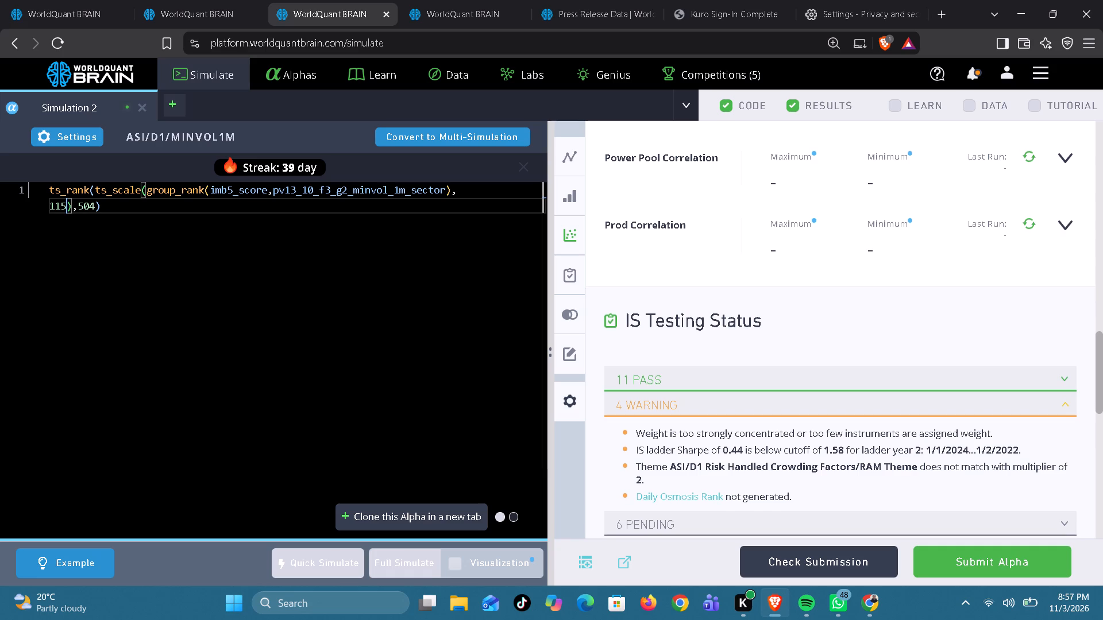
key("BackSpace")
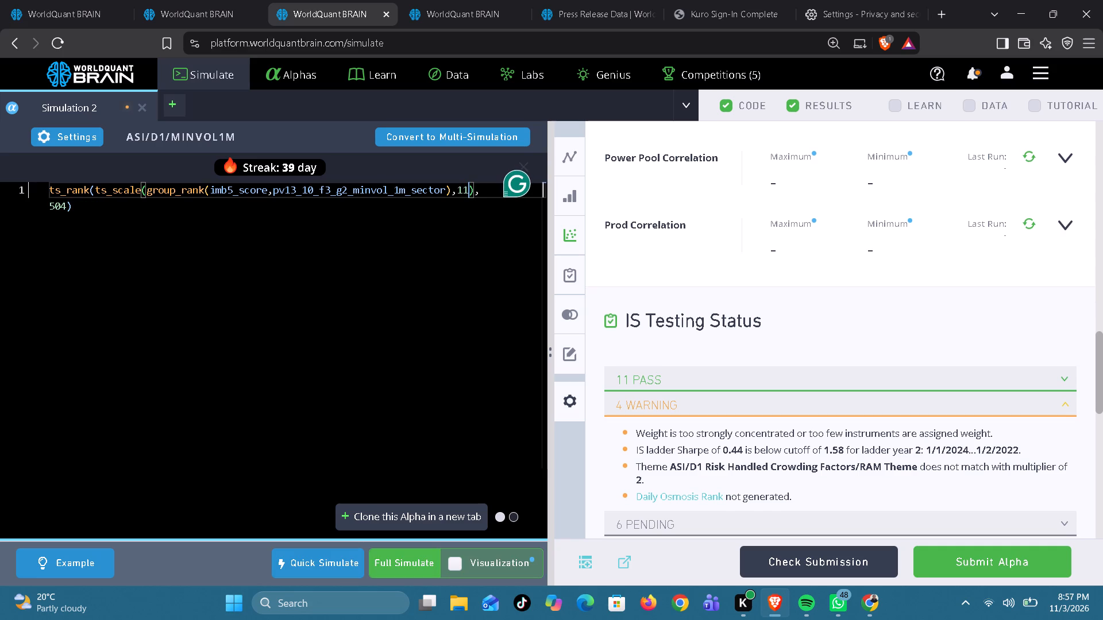
key("BackSpace")
type("00")
left_click(385, 553)
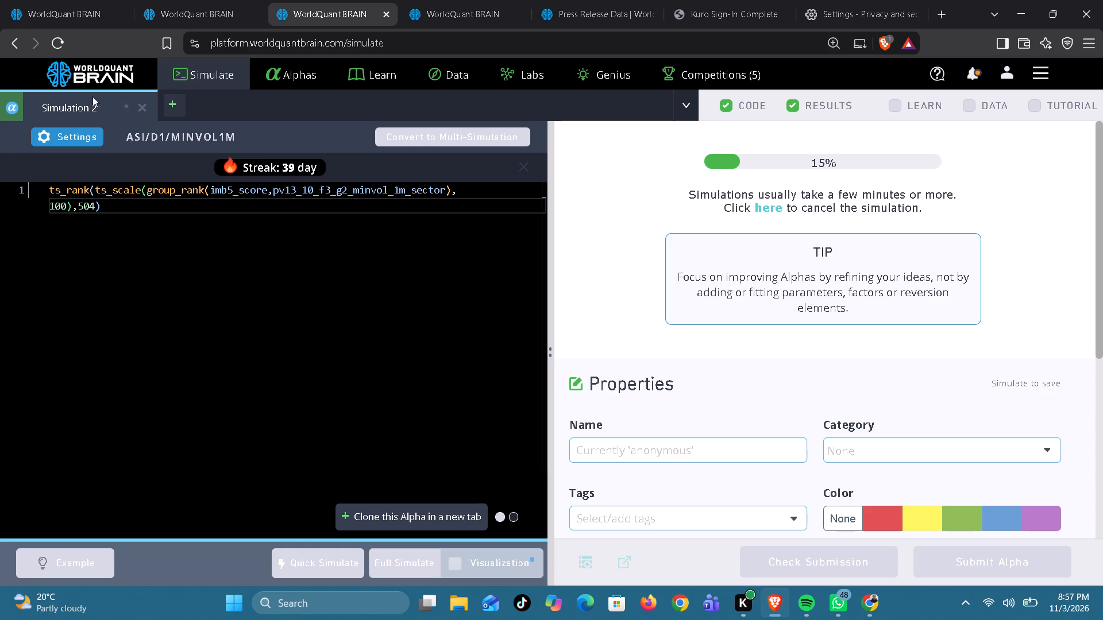
Switch to the ASI alpha with ts_scale window 130 and review its IS summary and IS testing status warnings.
left_click(198, 21)
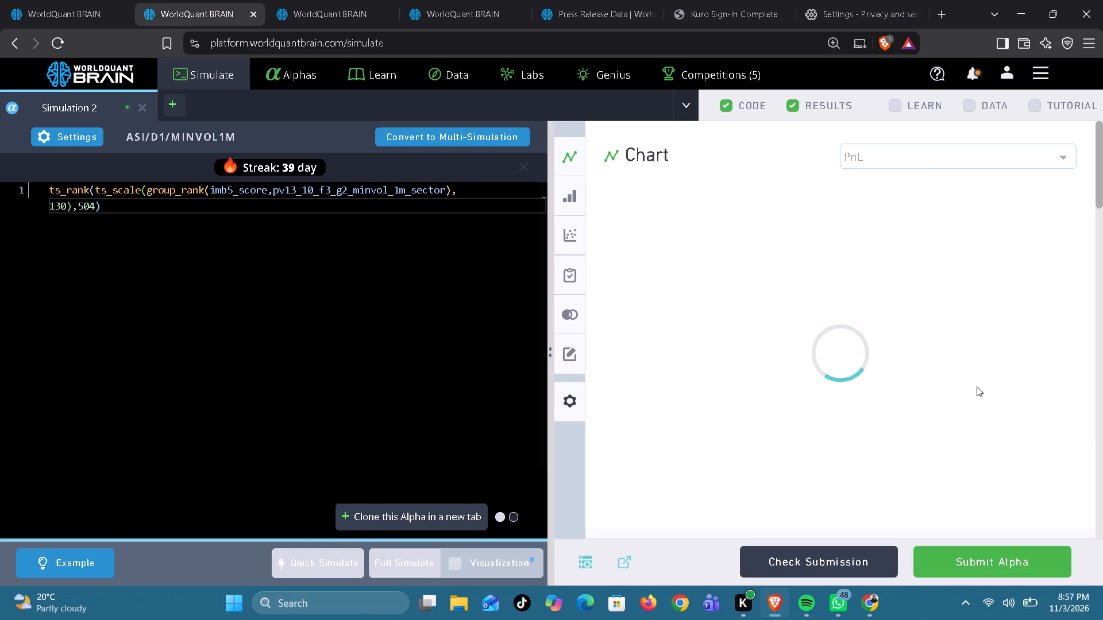
scroll(971, 390, "down", 1)
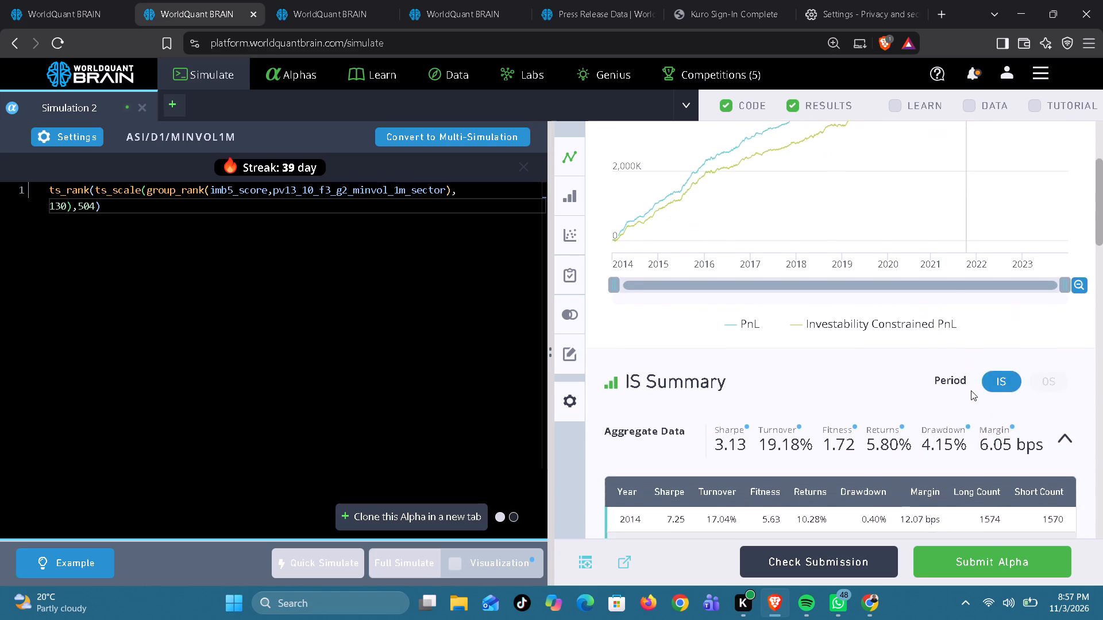
scroll(971, 390, "down", 4)
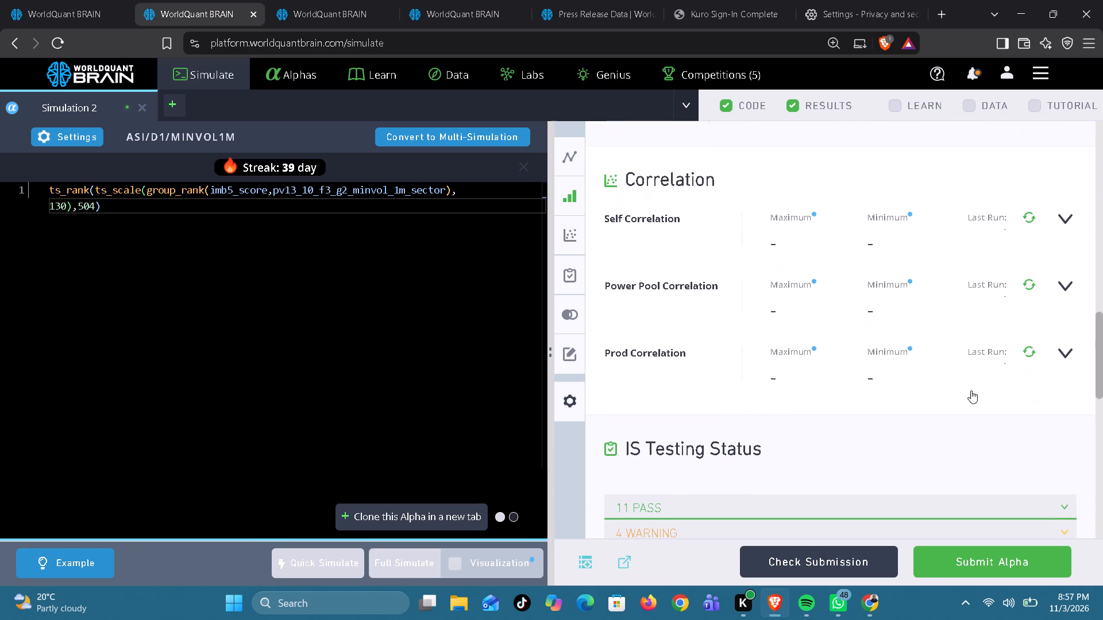
scroll(941, 433, "down", 1)
left_click(941, 433)
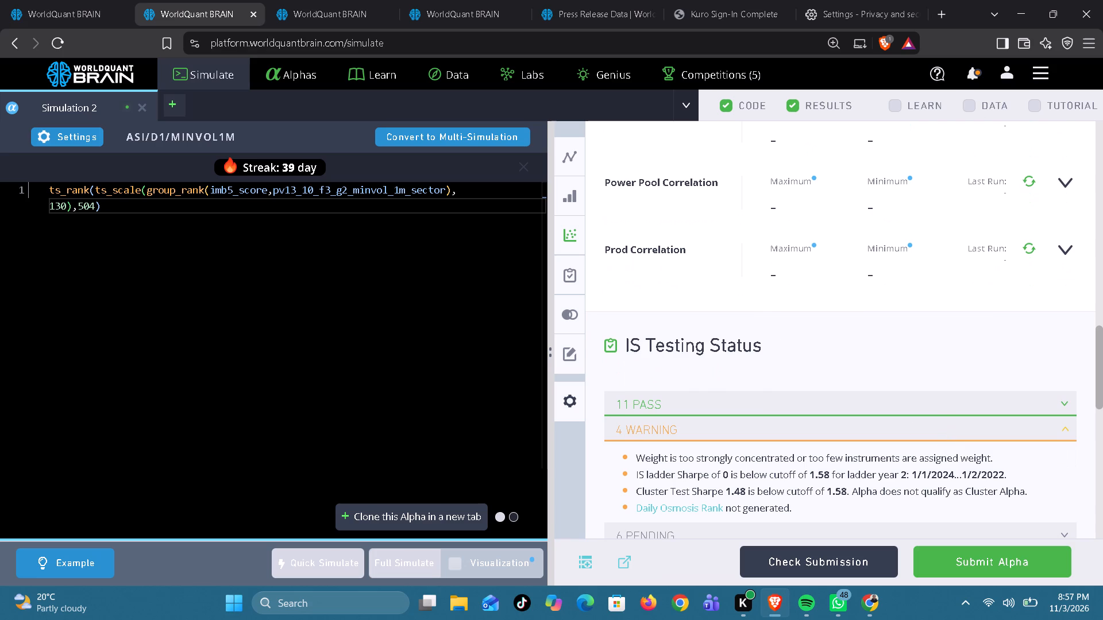
Set this ASI alpha's ts_scale window to 110 and start a full simulation.
left_click_drag(59, 207, 119, 195)
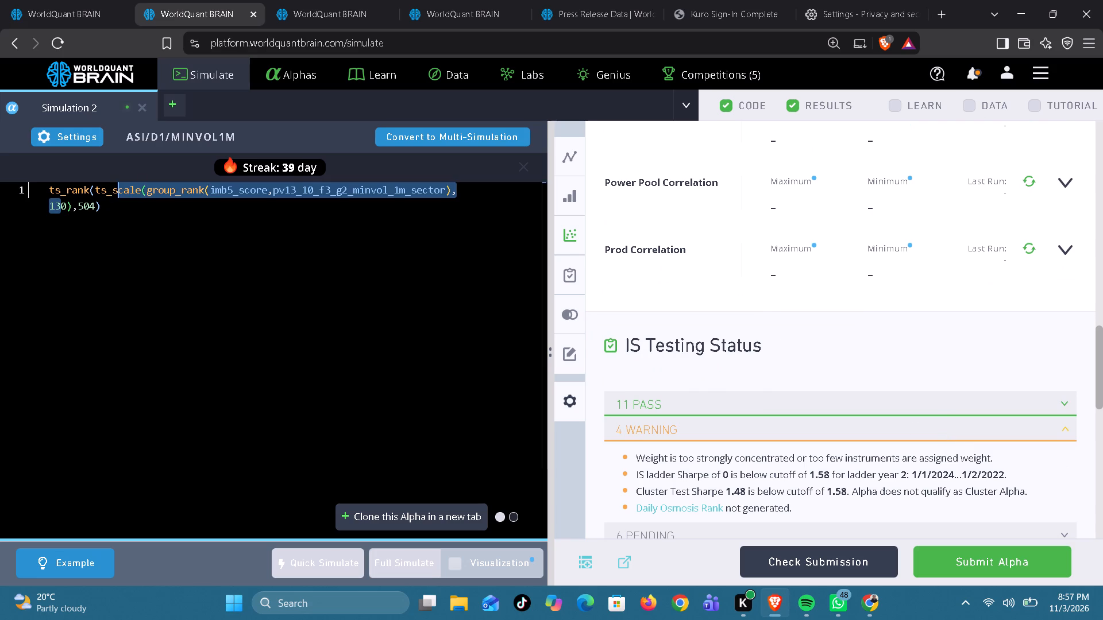
left_click(59, 209)
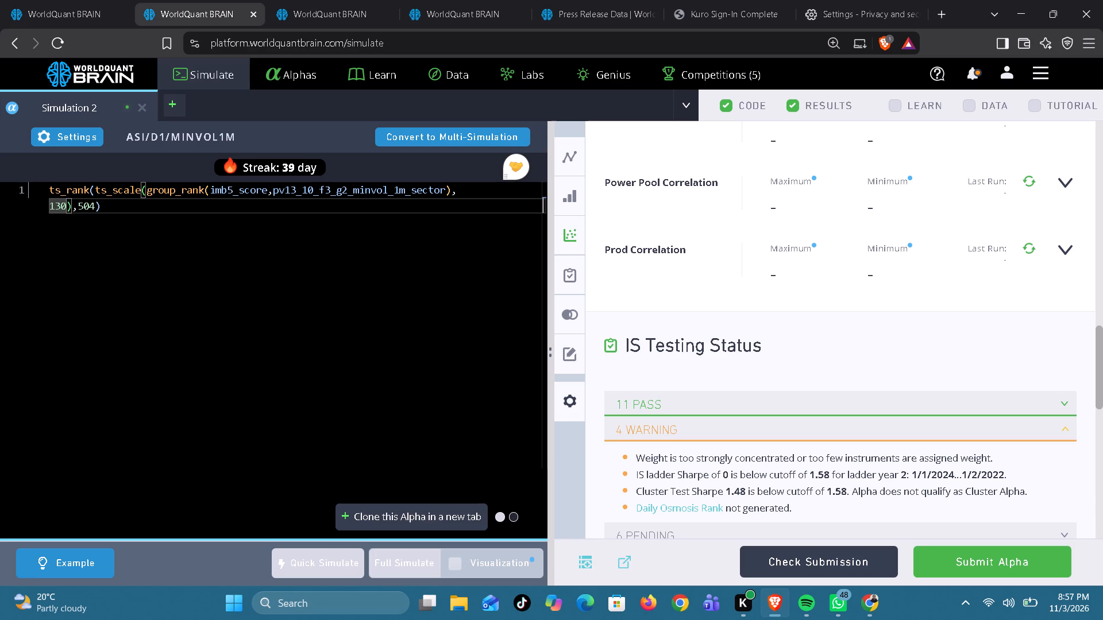
key("BackSpace")
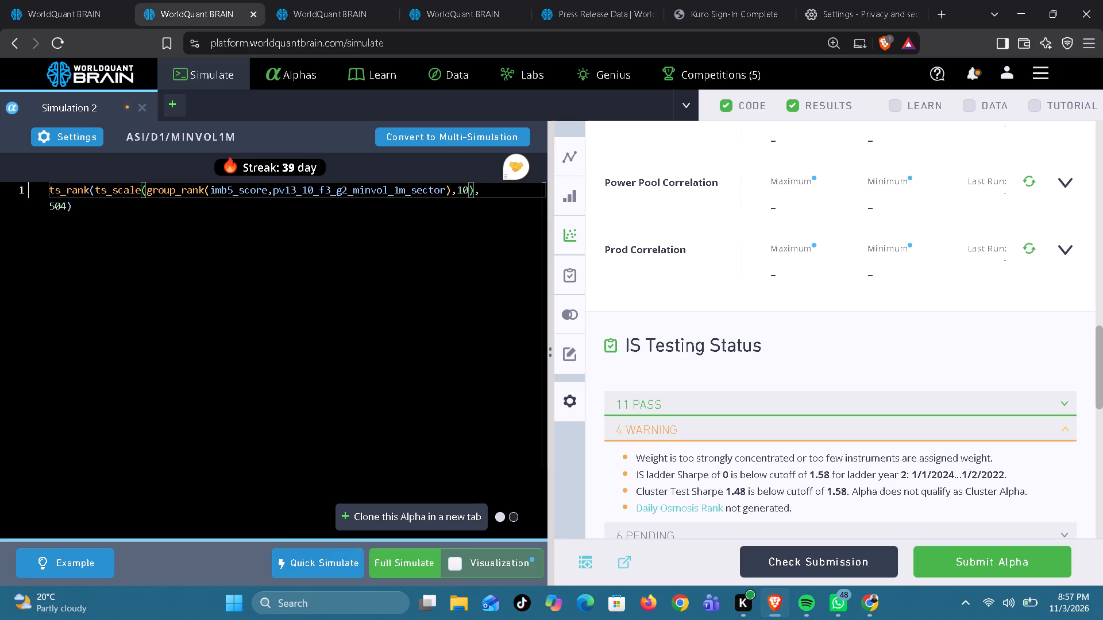
key("1")
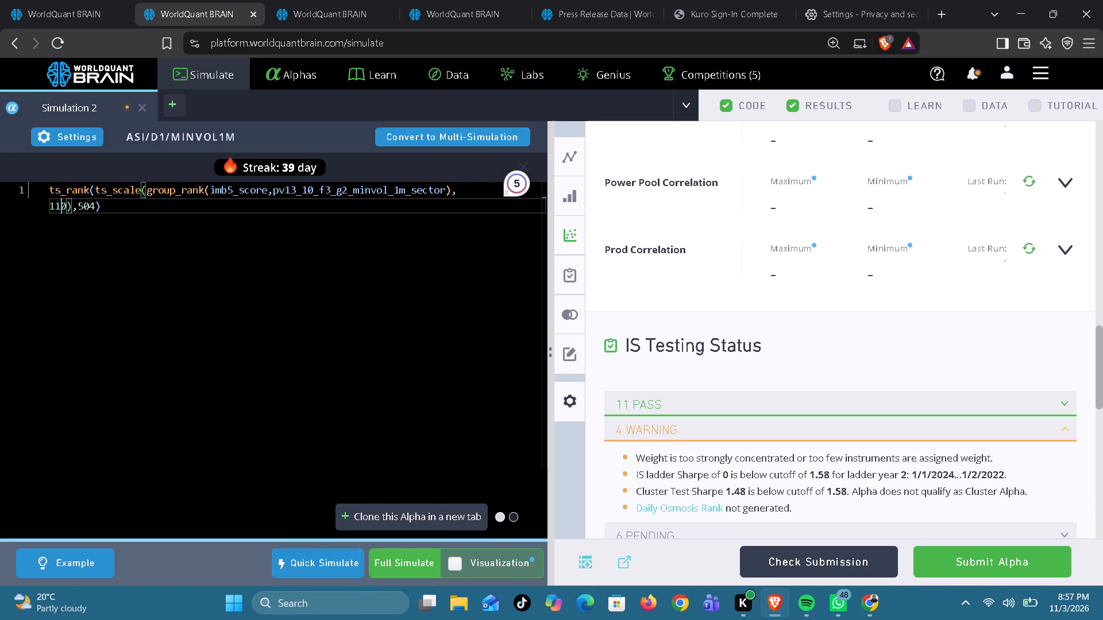
left_click(381, 557)
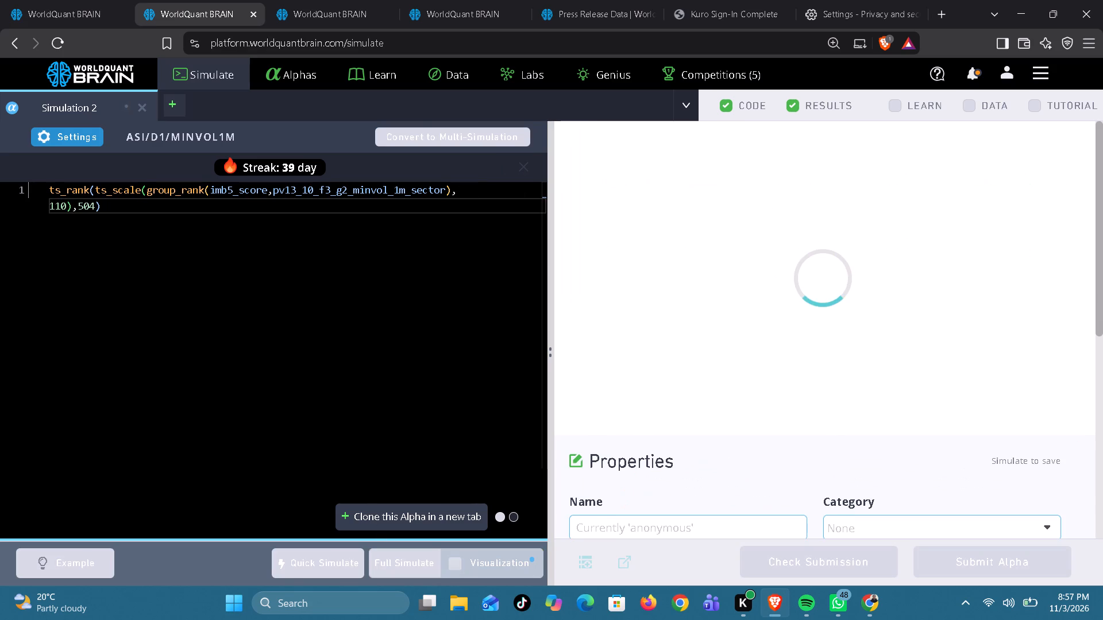
Switch to the already simulated ASI alpha with ts_scale window 100, examine its test warnings and run its production correlation check.
left_click(70, 9)
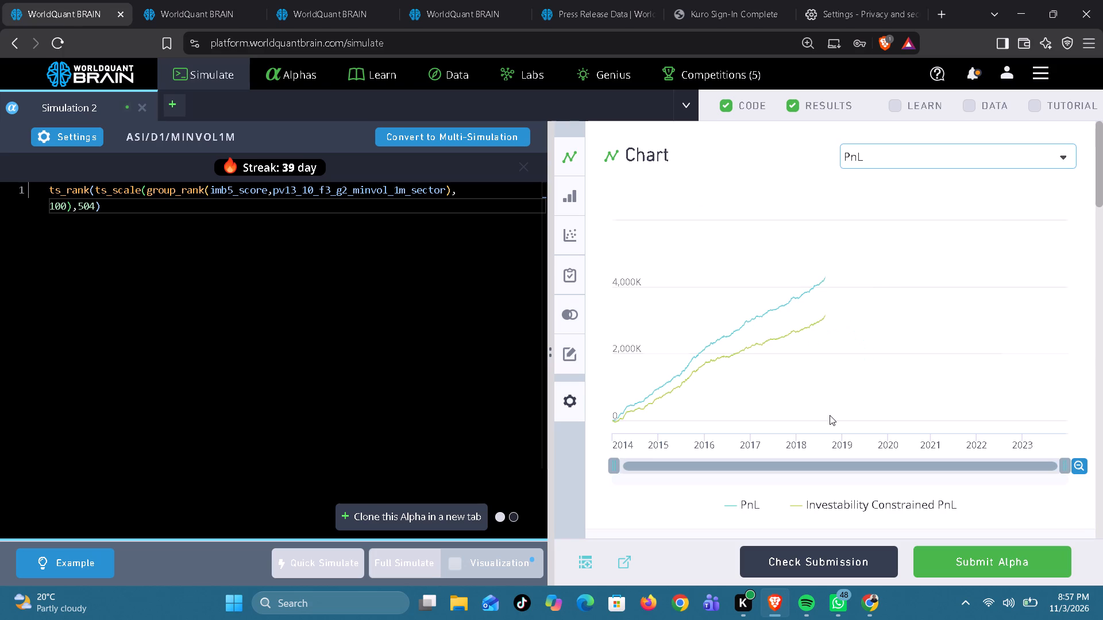
scroll(830, 415, "down", 2)
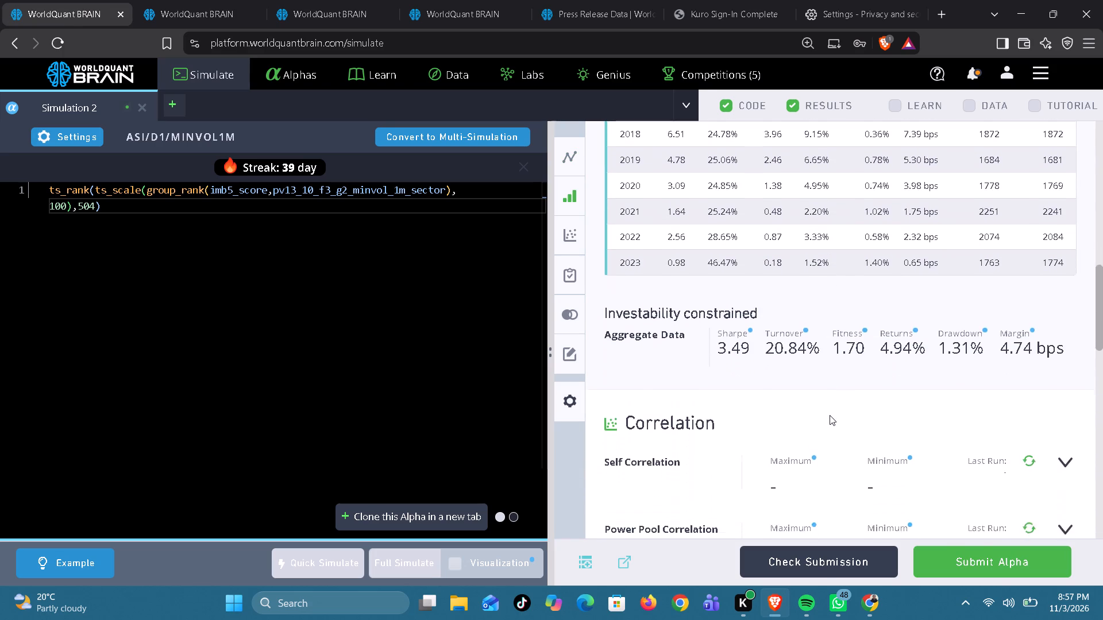
scroll(830, 415, "down", 2)
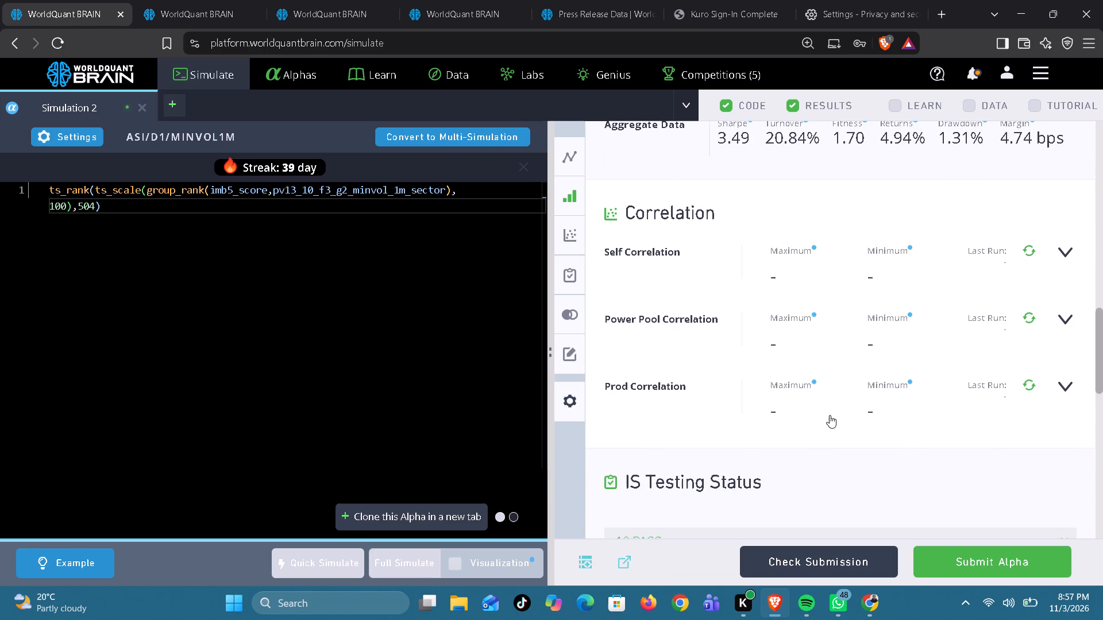
scroll(908, 377, "down", 1)
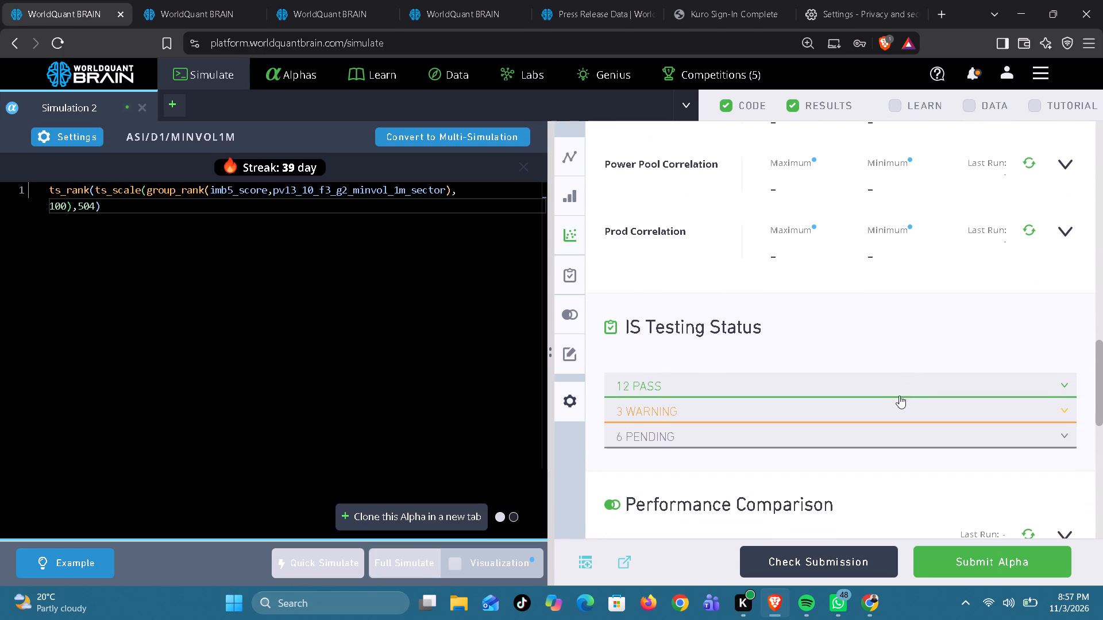
left_click(882, 420)
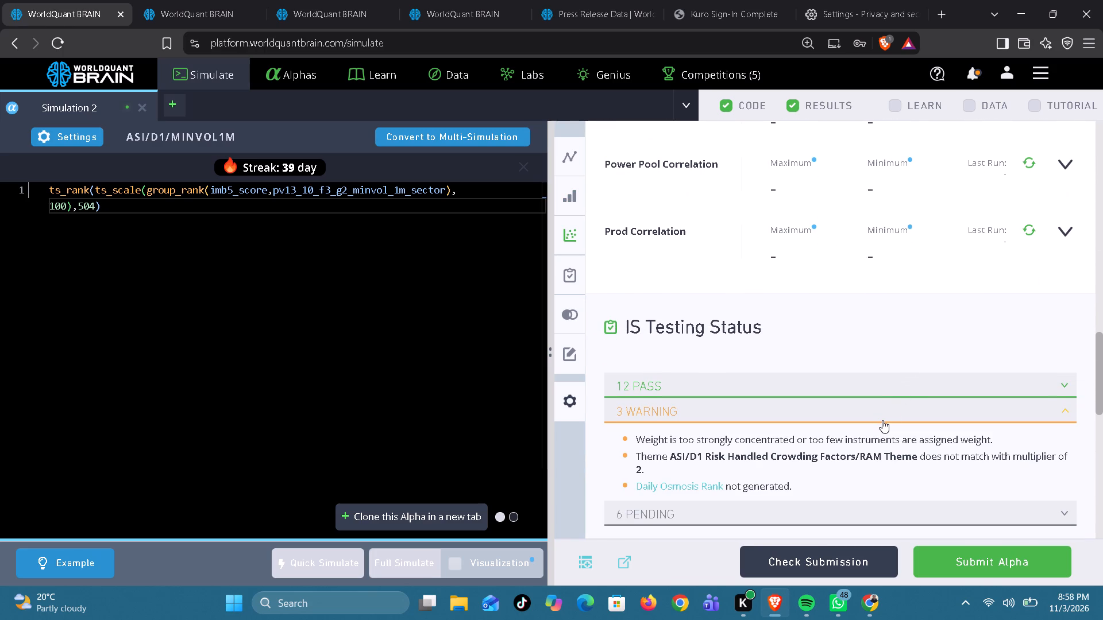
left_click(1032, 227)
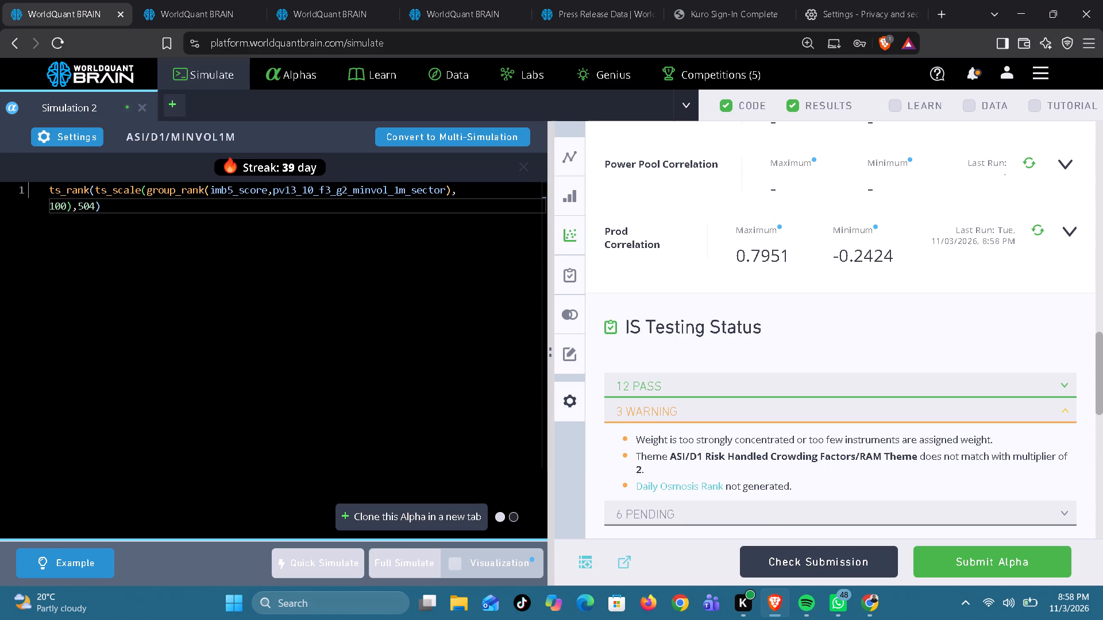
Change this ASI alpha's ts_scale window to 110 and start a full simulation.
left_click(62, 206)
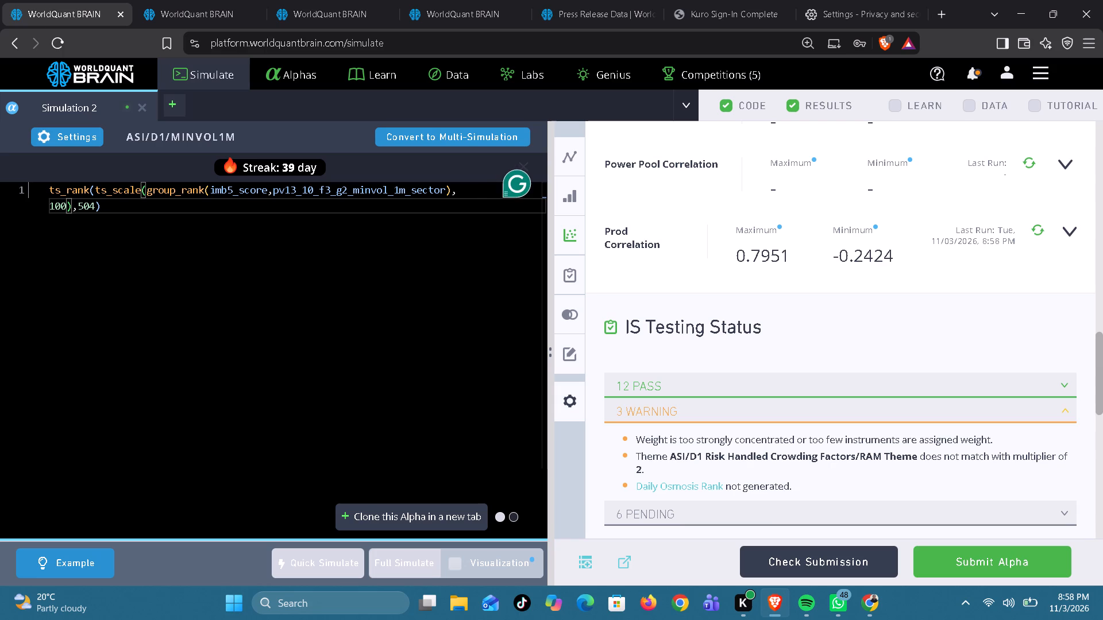
key("BackSpace")
key("1")
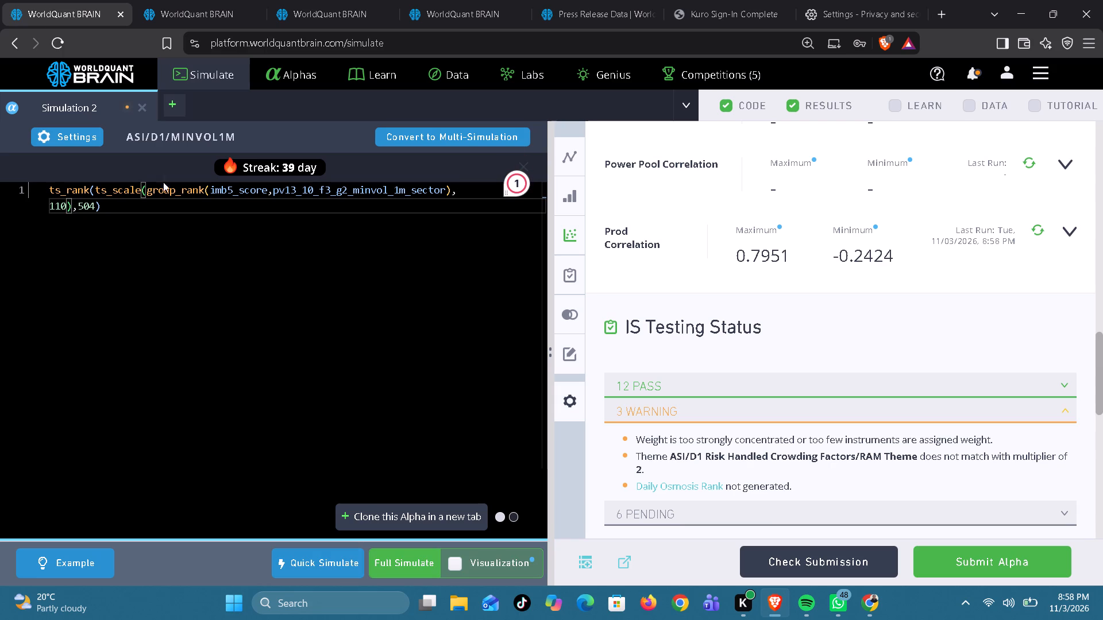
left_click(399, 566)
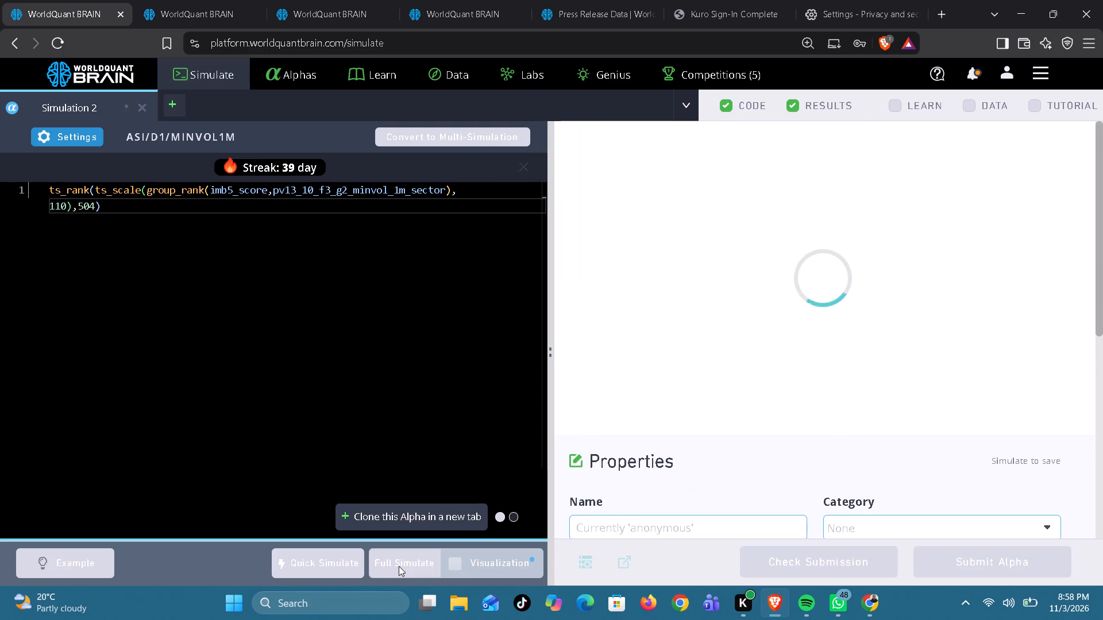
Return to Super Simulation 2, review its IS summary and run its production correlation check.
left_click(432, 16)
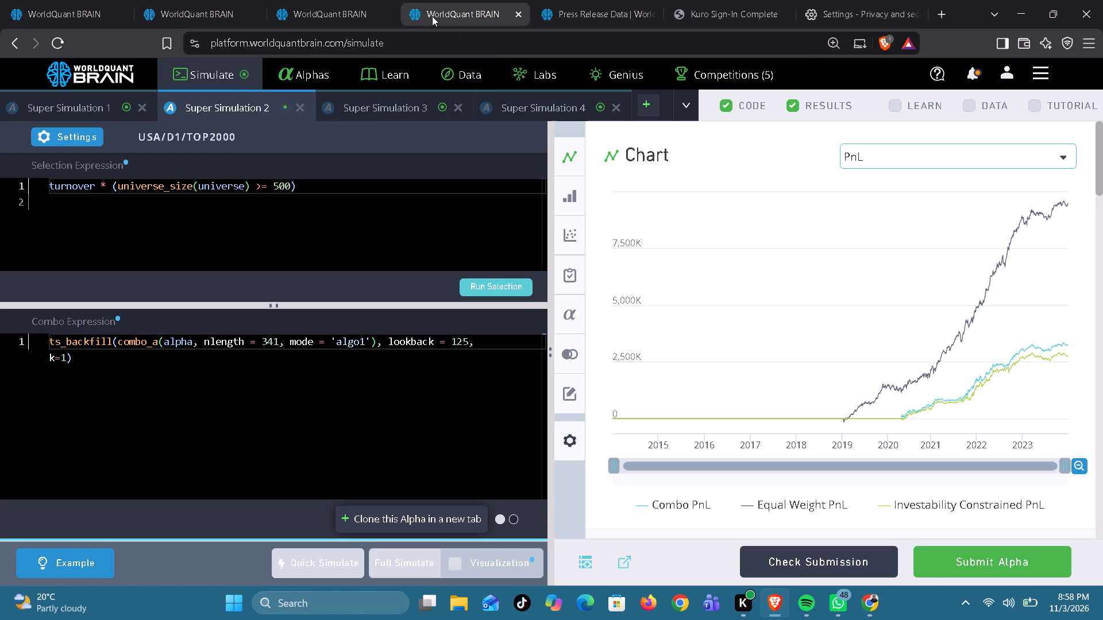
scroll(840, 448, "down", 2)
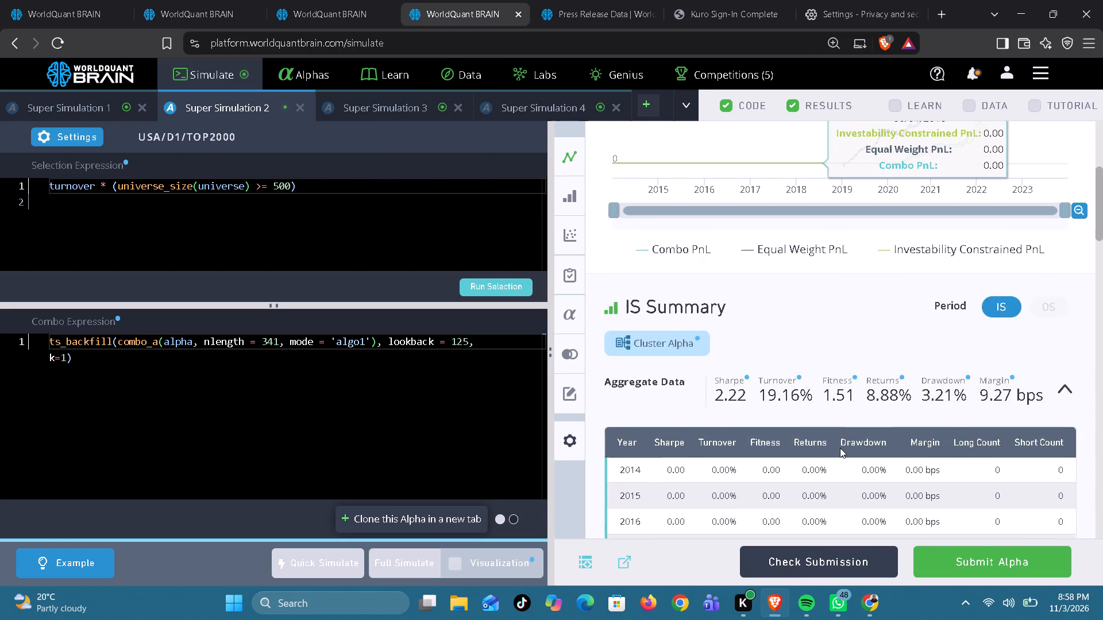
scroll(840, 448, "down", 2)
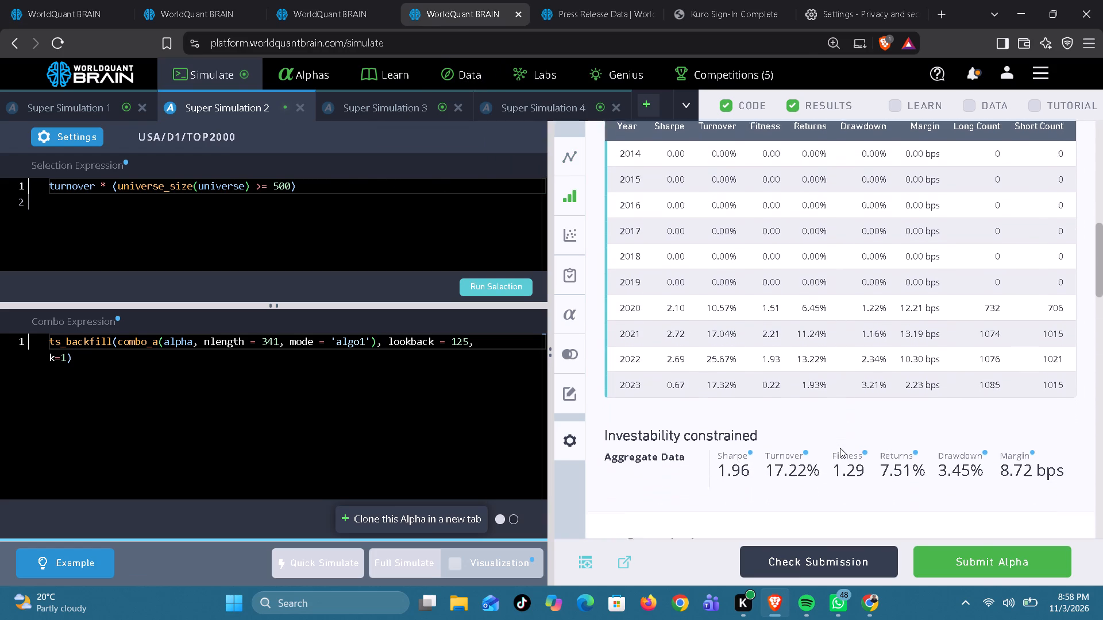
scroll(840, 448, "down", 3)
scroll(840, 448, "up", 1)
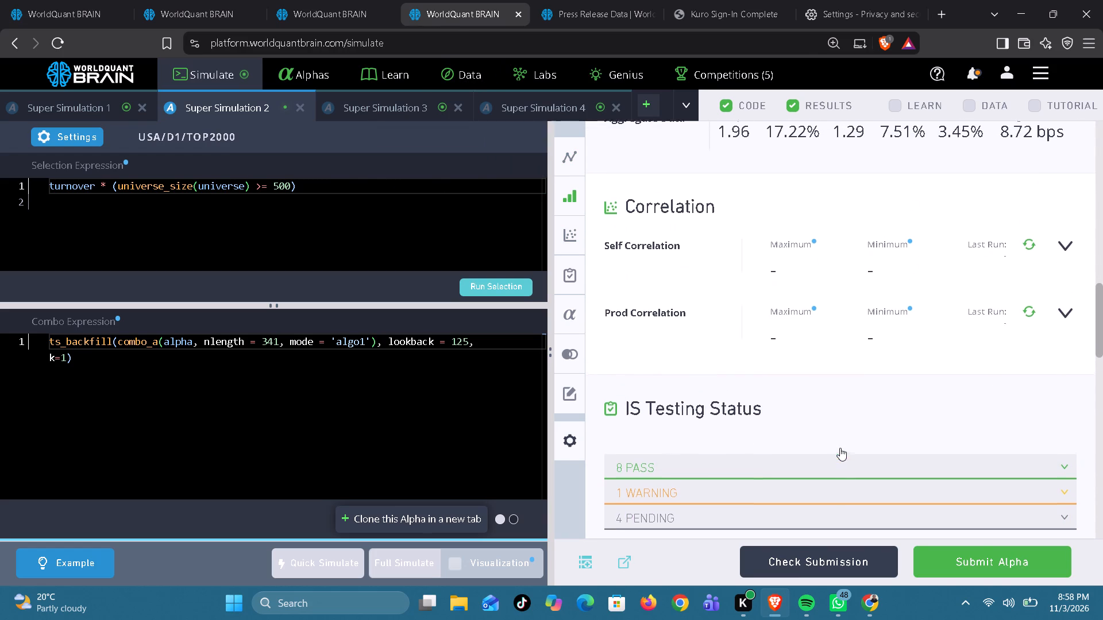
left_click(1027, 313)
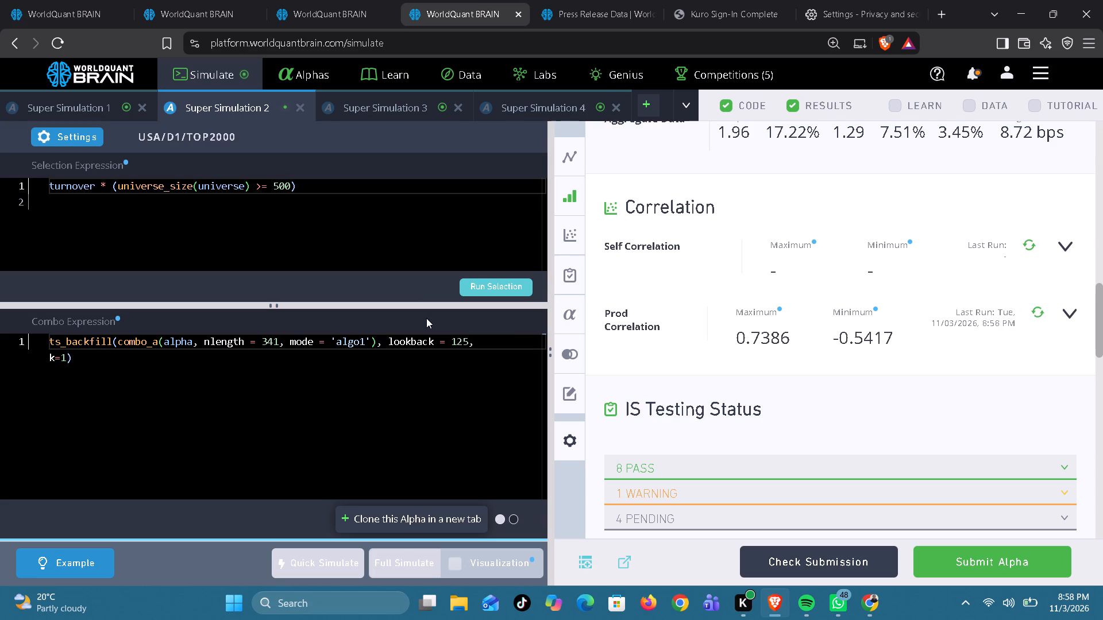
In Super Simulation 2, square the combo expression by appending ^2 and start a full simulation.
left_click(479, 343)
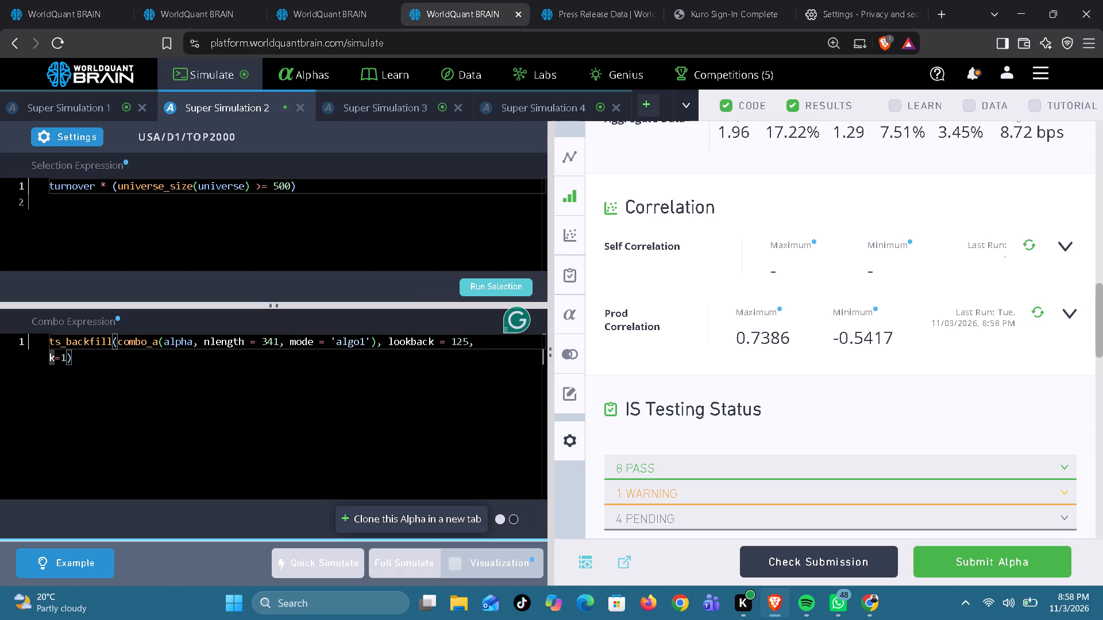
left_click(86, 355)
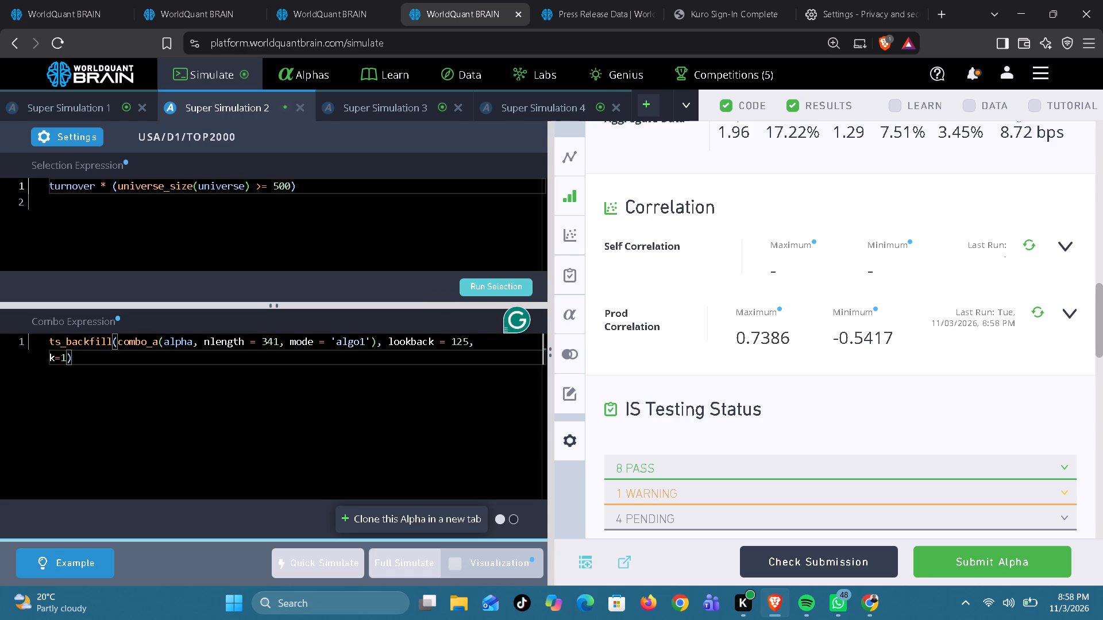
key("shift+asciicircum")
key("2")
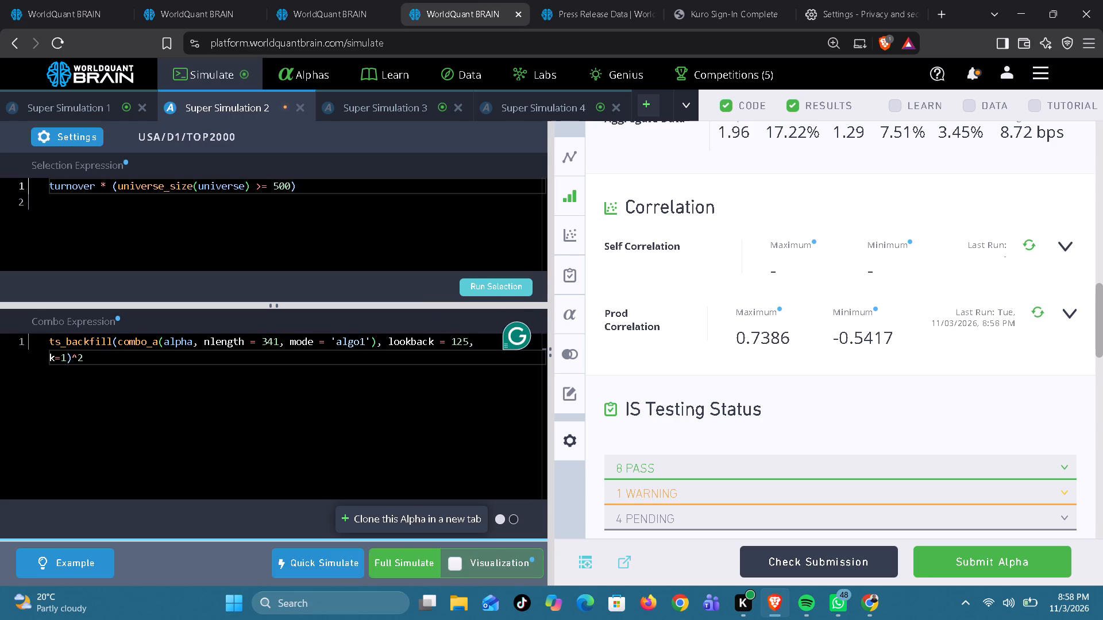
left_click(381, 558)
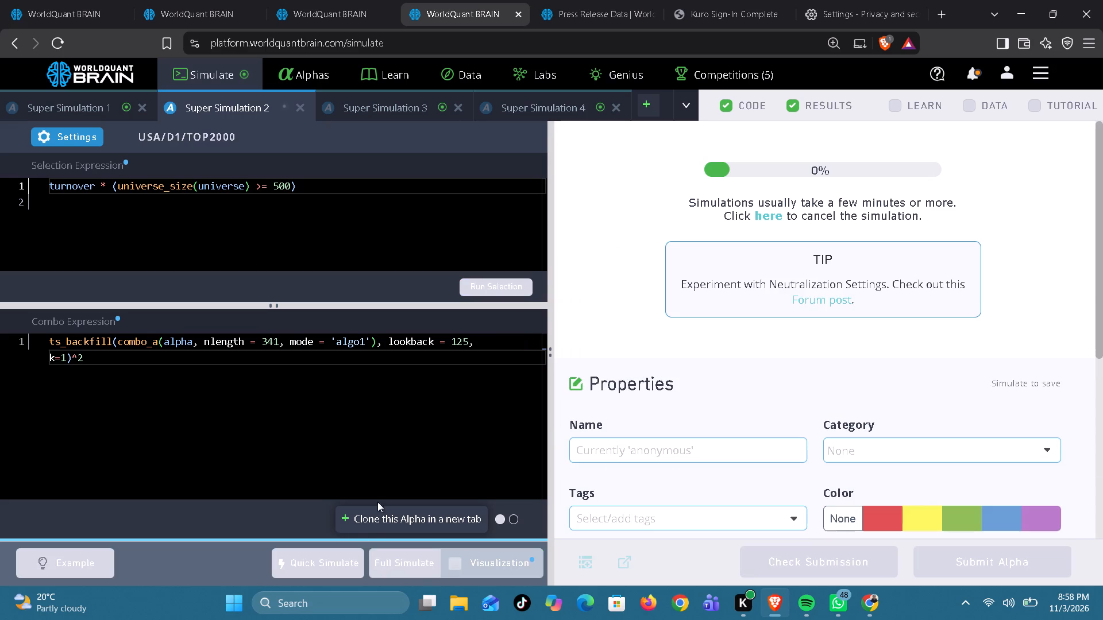
Review Super Simulation 3's results and run its production correlation check.
left_click(385, 105)
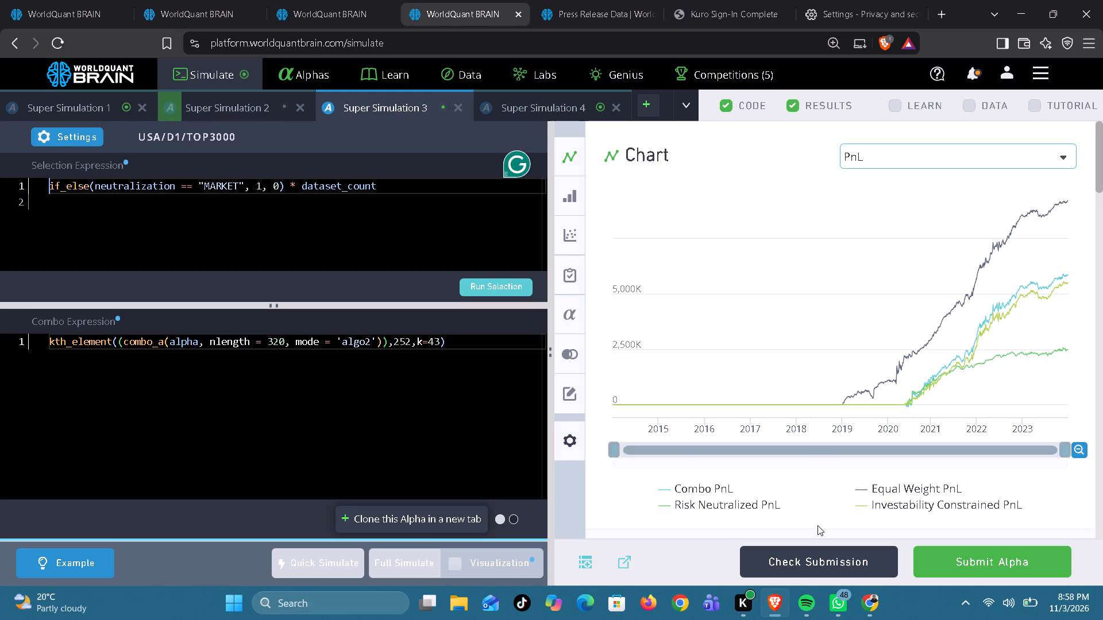
scroll(817, 525, "down", 3)
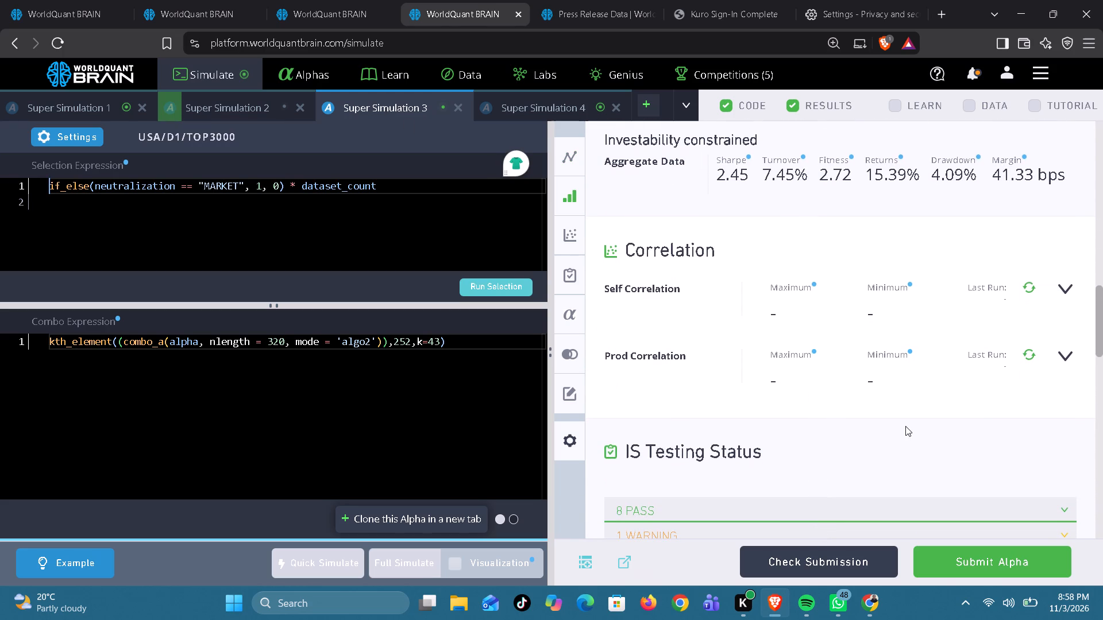
left_click(1032, 352)
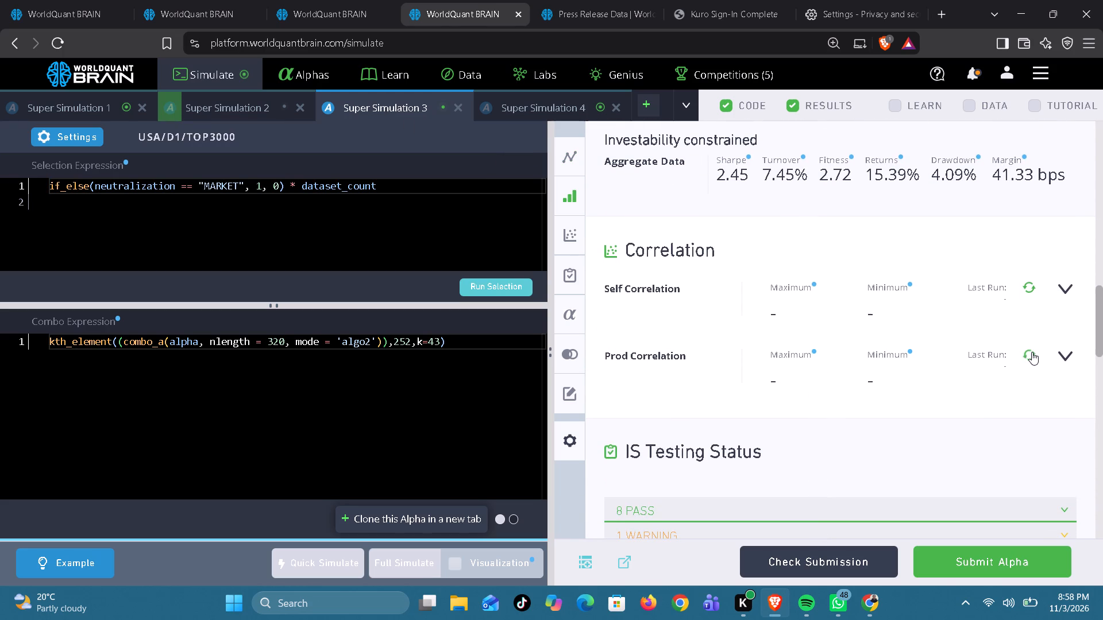